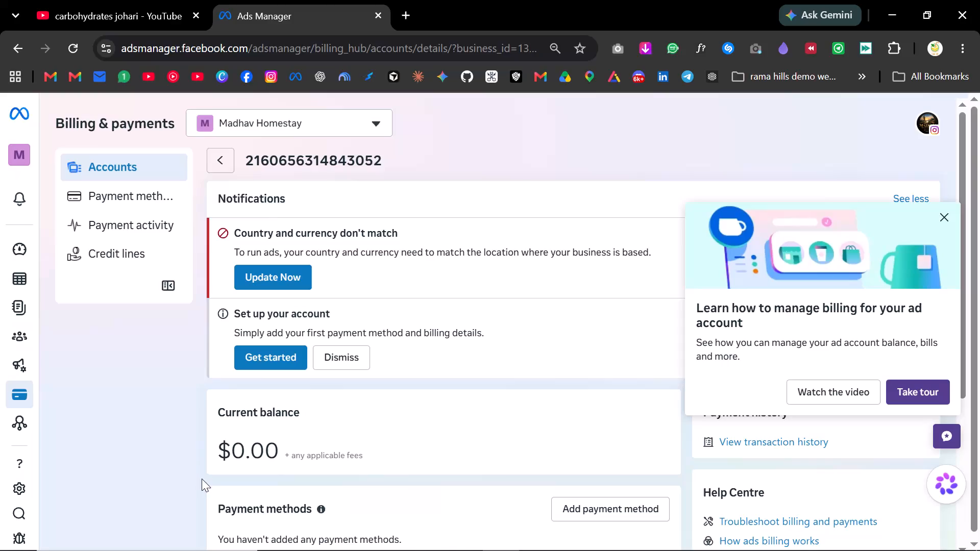
Start the ad account setup and accept India, Indian Rupee and the Kolkata, Asia (GMT+05:30) time zone.
left_click(255, 361)
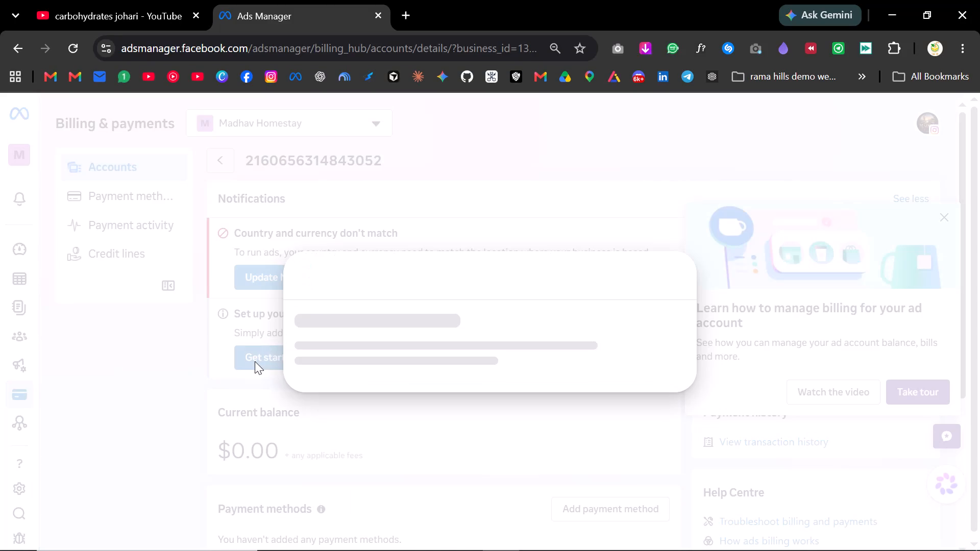
scroll(435, 372, "down", 2)
left_click(462, 472)
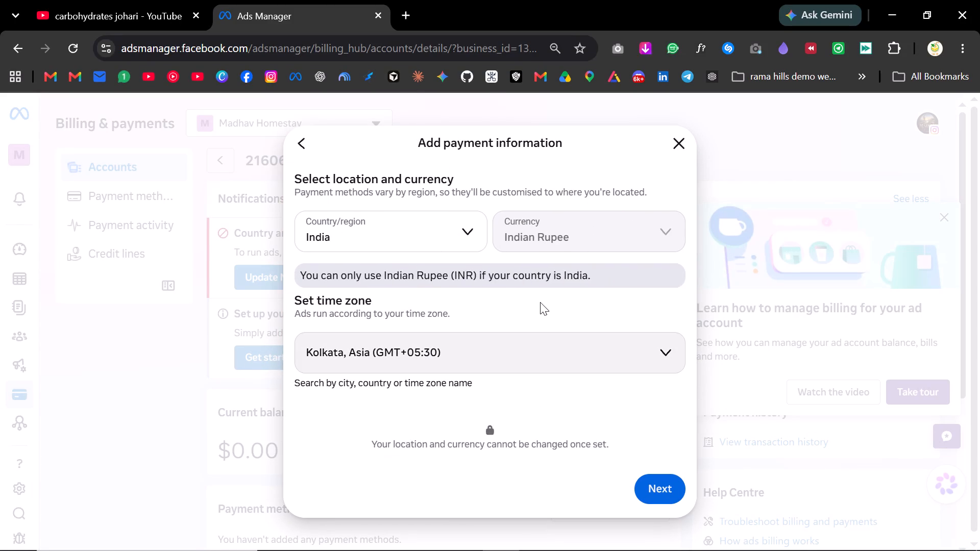
left_click(661, 499)
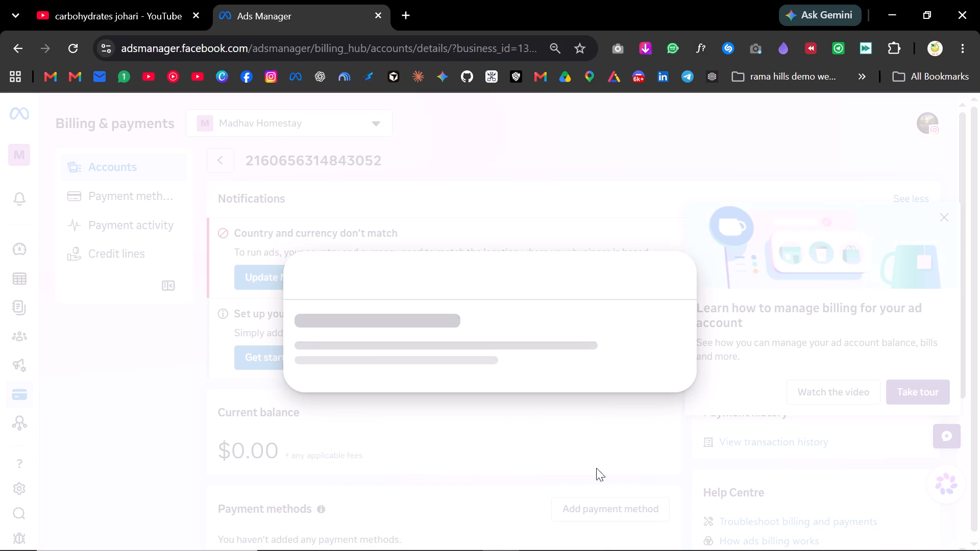
Choose UPI as the payment method and continue.
left_click(499, 332)
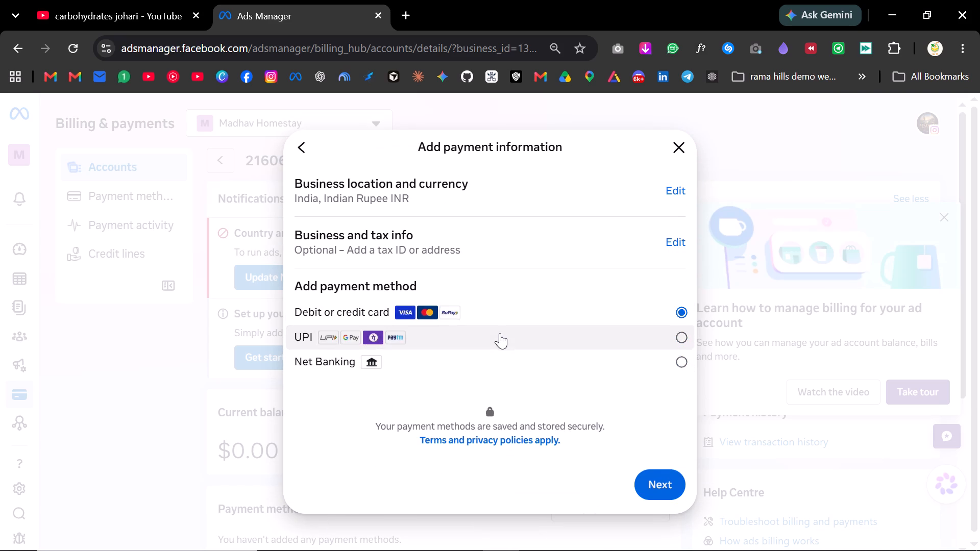
left_click(648, 481)
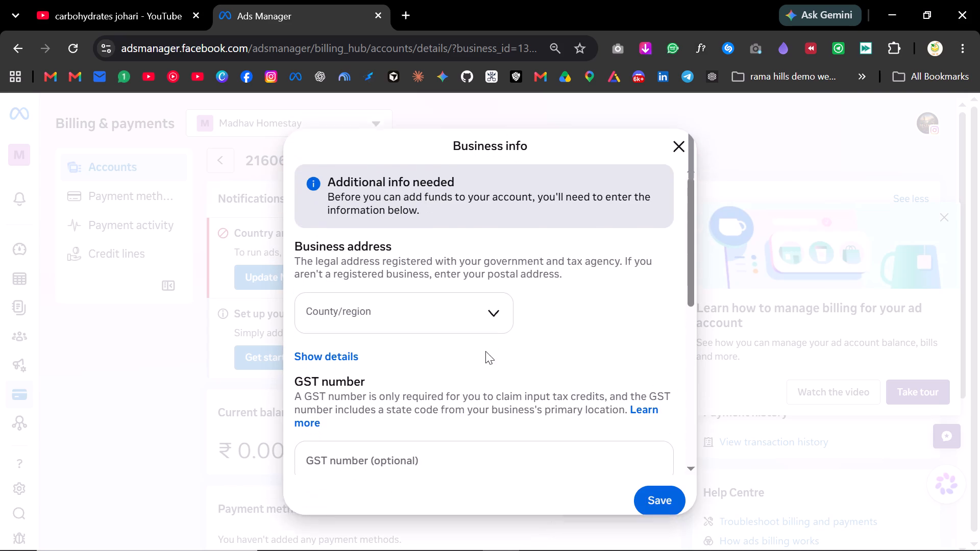
Choose the county/region for the business address in the business info form.
scroll(401, 358, "down", 2)
scroll(401, 360, "up", 1)
scroll(401, 360, "down", 3)
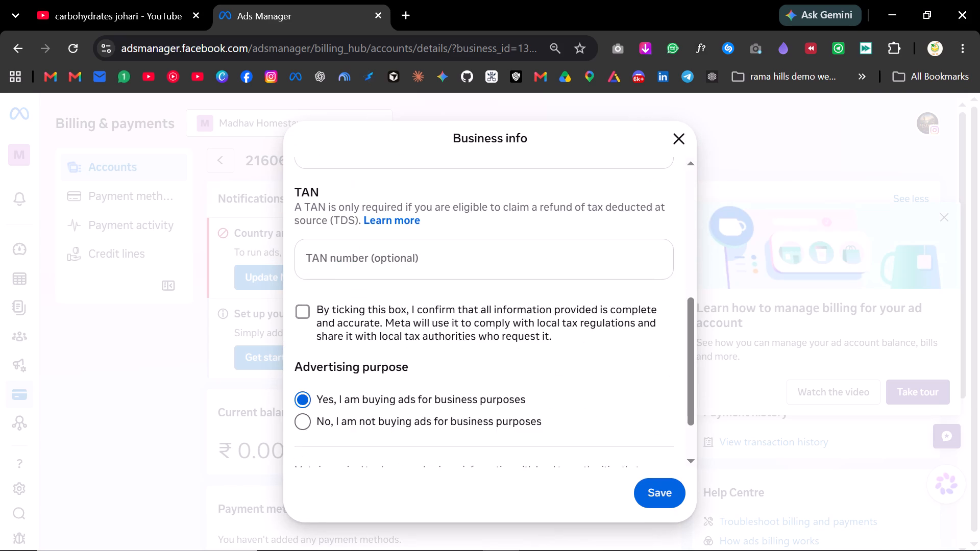
scroll(401, 360, "up", 4)
left_click(400, 301)
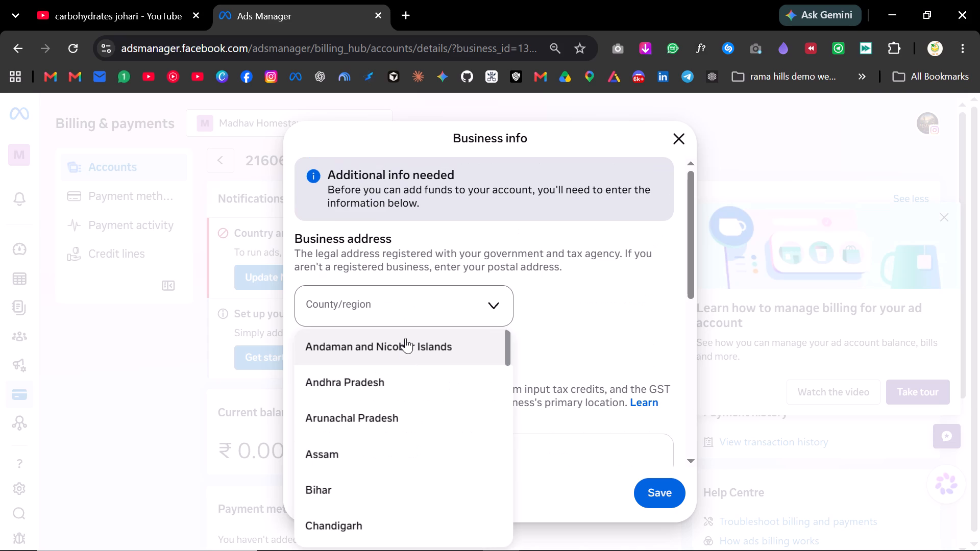
scroll(368, 493, "down", 2)
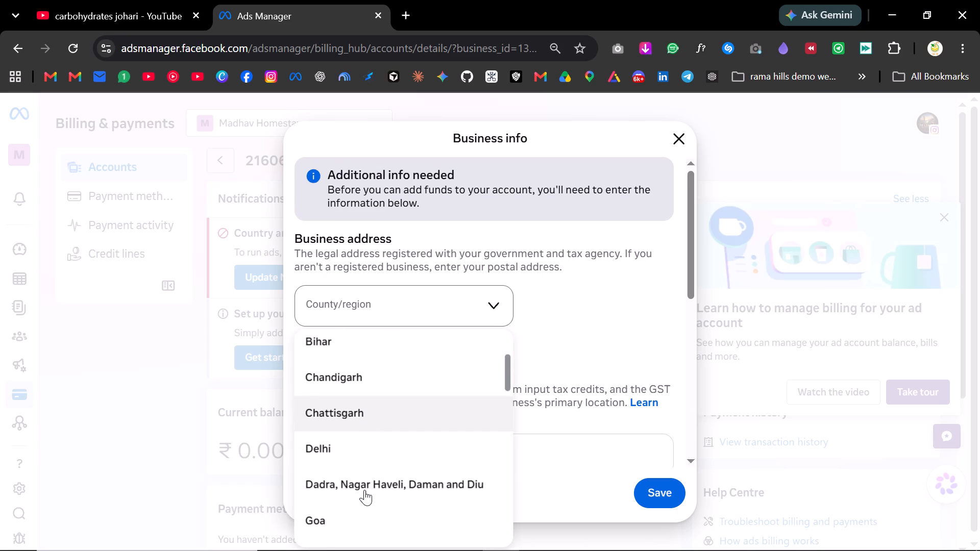
scroll(364, 490, "down", 2)
left_click(370, 410)
Confirm that all provided information is complete and accurate, keep the business advertising purpose, and save the business info.
scroll(370, 410, "down", 4)
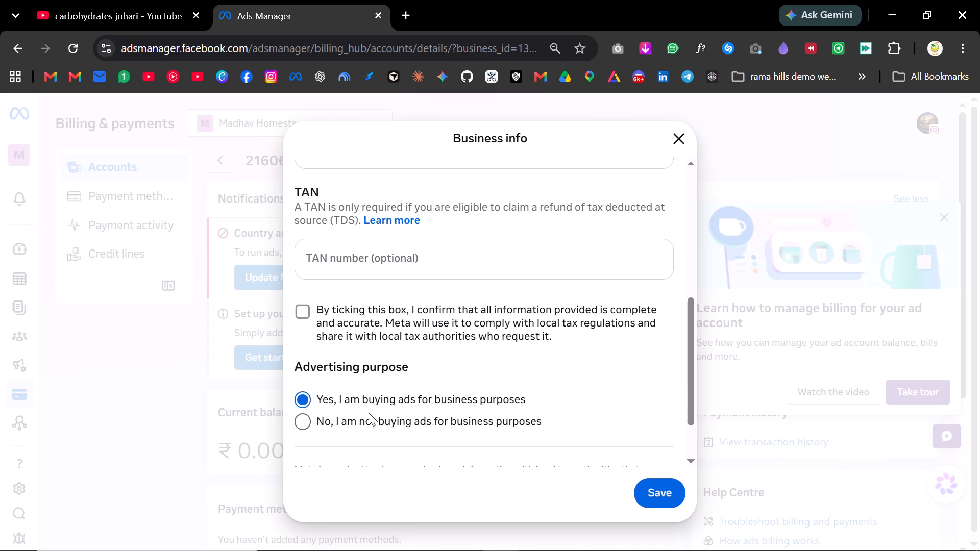
scroll(600, 453, "down", 4)
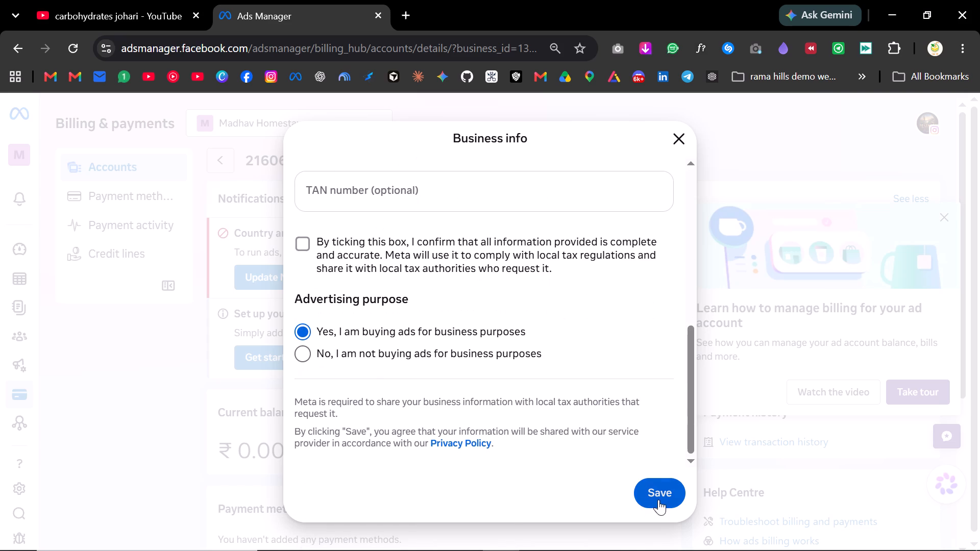
left_click(660, 499)
left_click(313, 305)
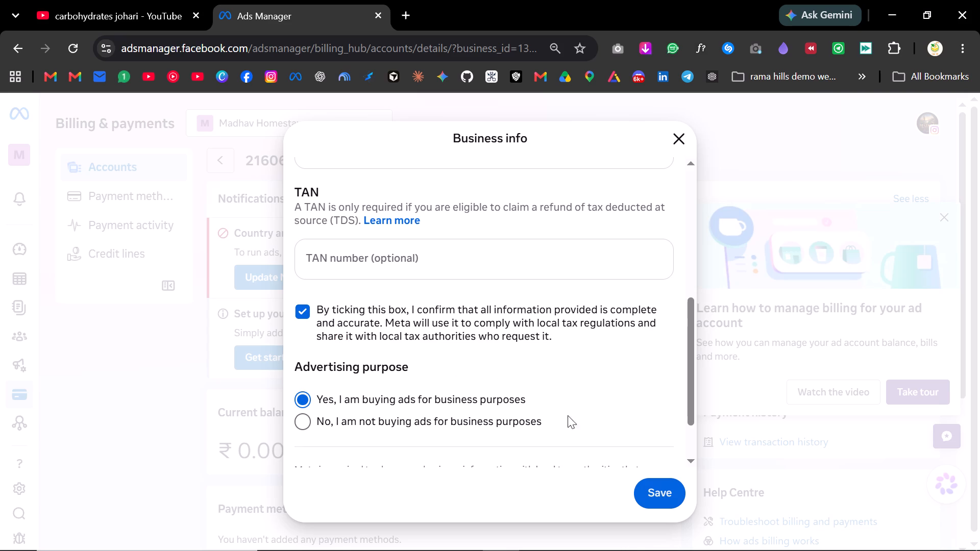
left_click(666, 488)
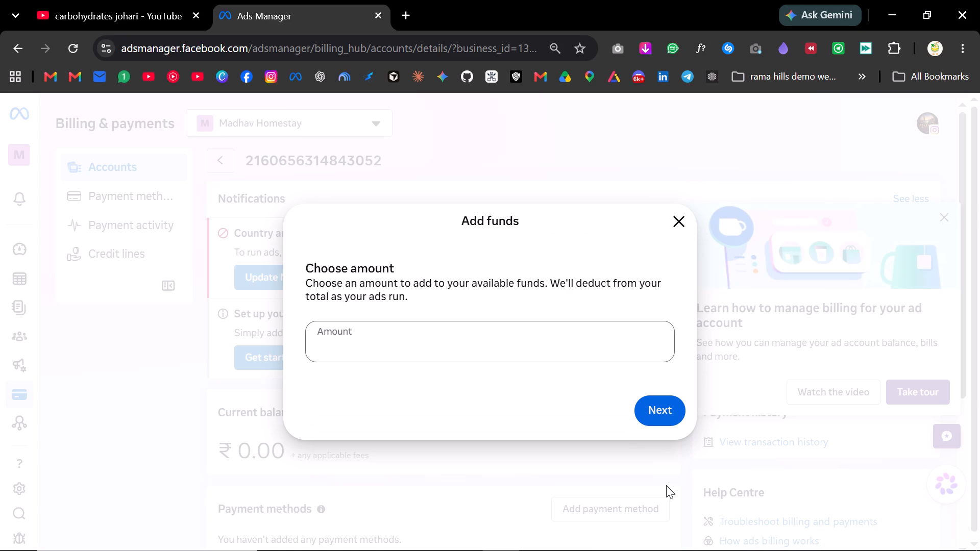
Set the amount of funds to add to ₹500 and continue.
type("500")
left_click(664, 412)
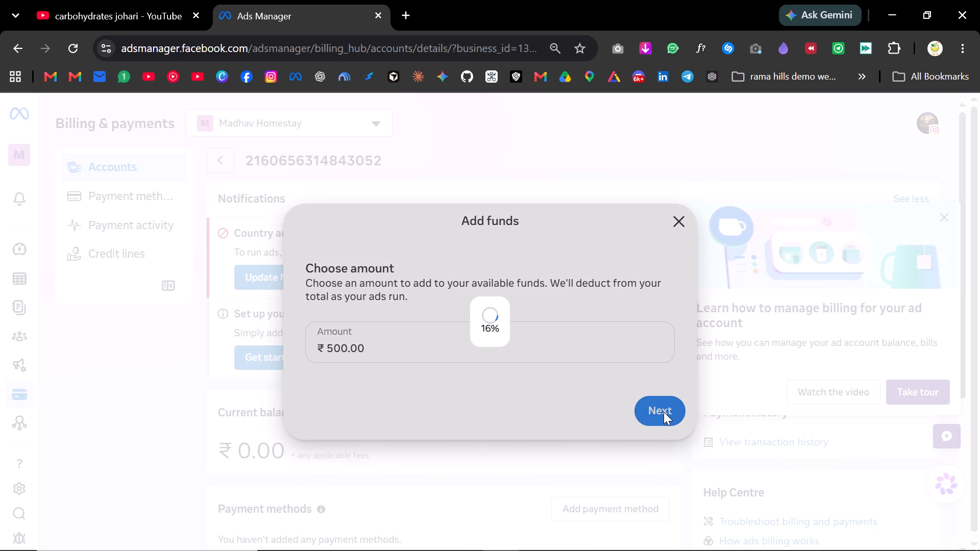
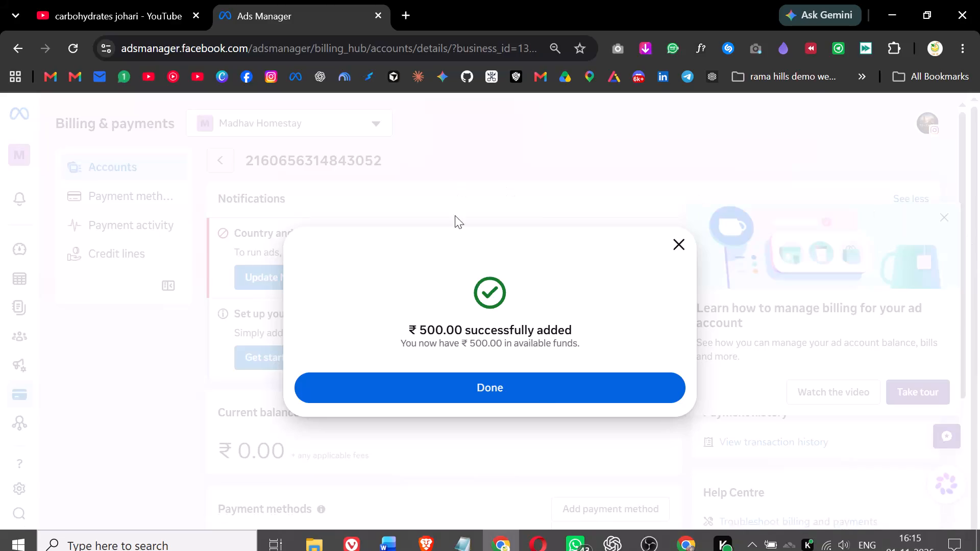
Finish adding funds and return to the ad account's billing details.
left_click(532, 390)
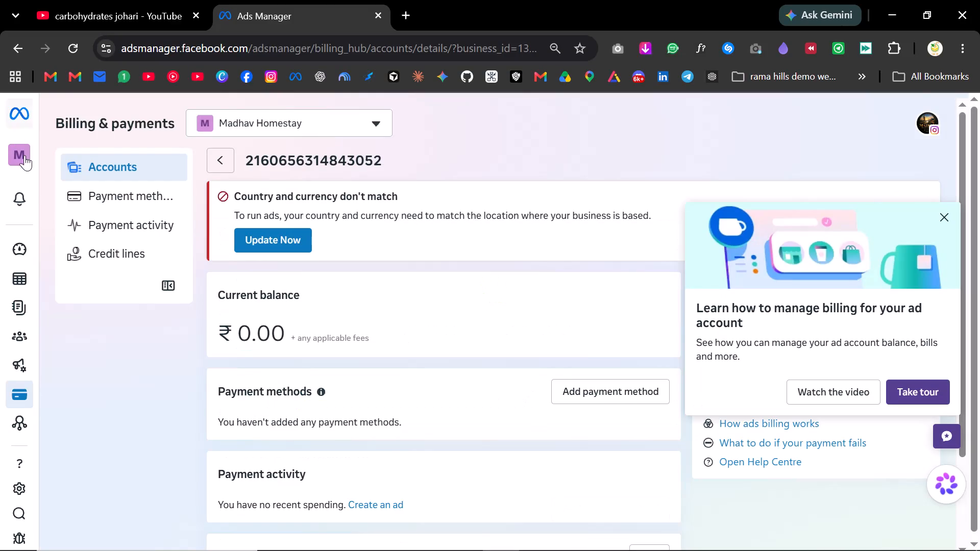
Open the ad set of the Madhav Hoemstay Ad 1 campaign for editing from the campaigns list.
left_click(20, 280)
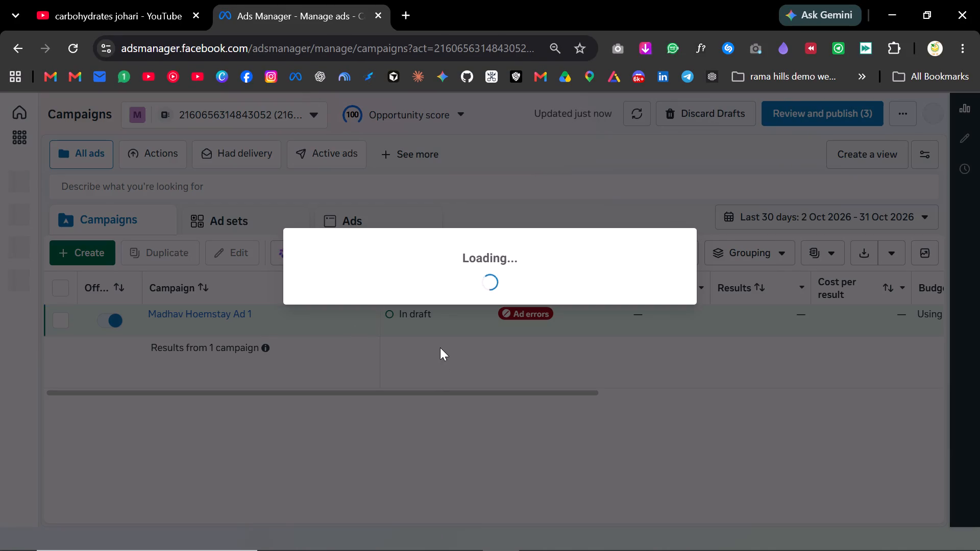
left_click(220, 329)
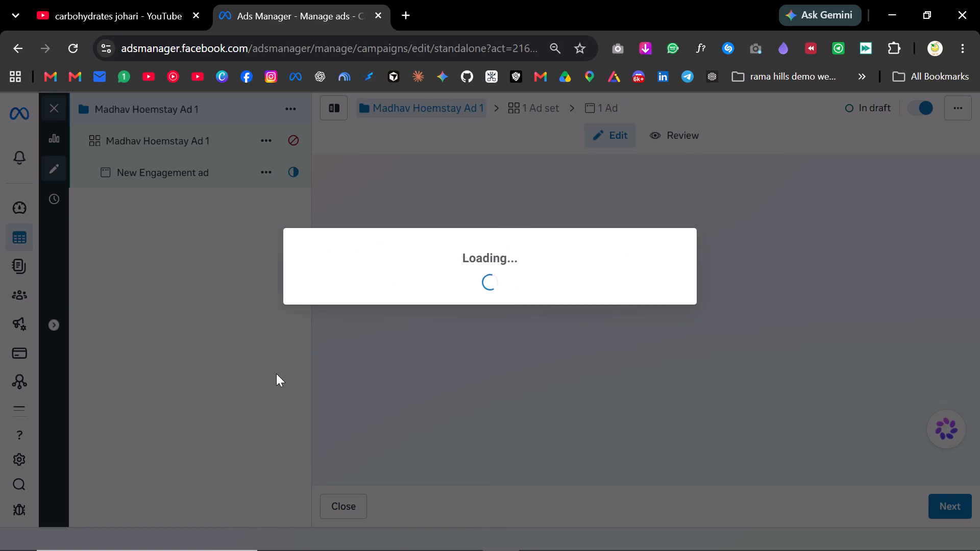
left_click(204, 142)
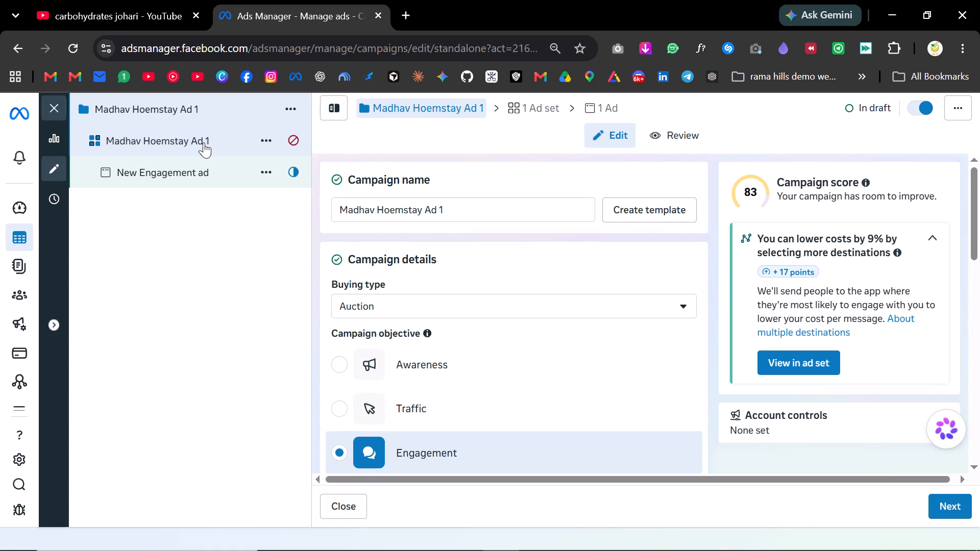
Set the ad set's daily budget to ₹150.
scroll(649, 340, "down", 4)
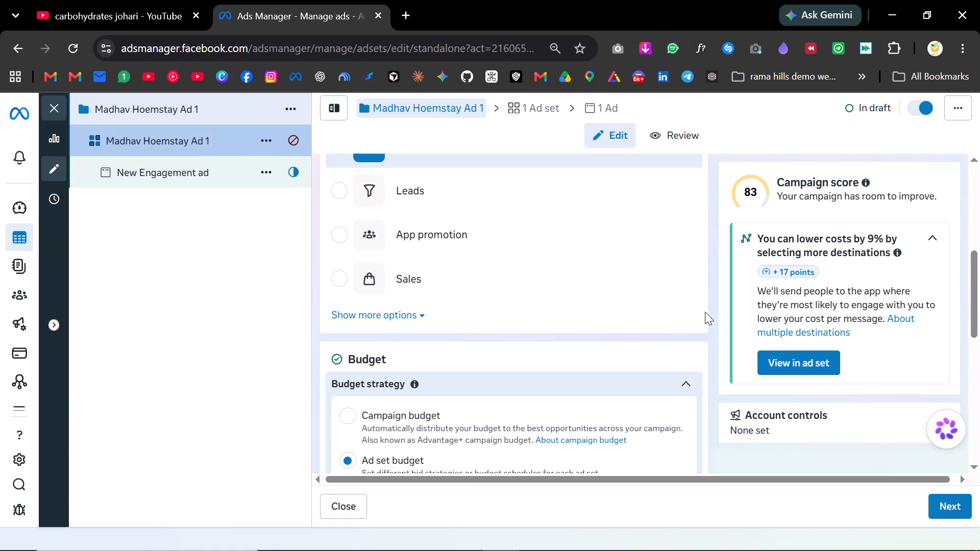
scroll(705, 312, "up", 4)
scroll(705, 312, "down", 5)
scroll(409, 230, "down", 2)
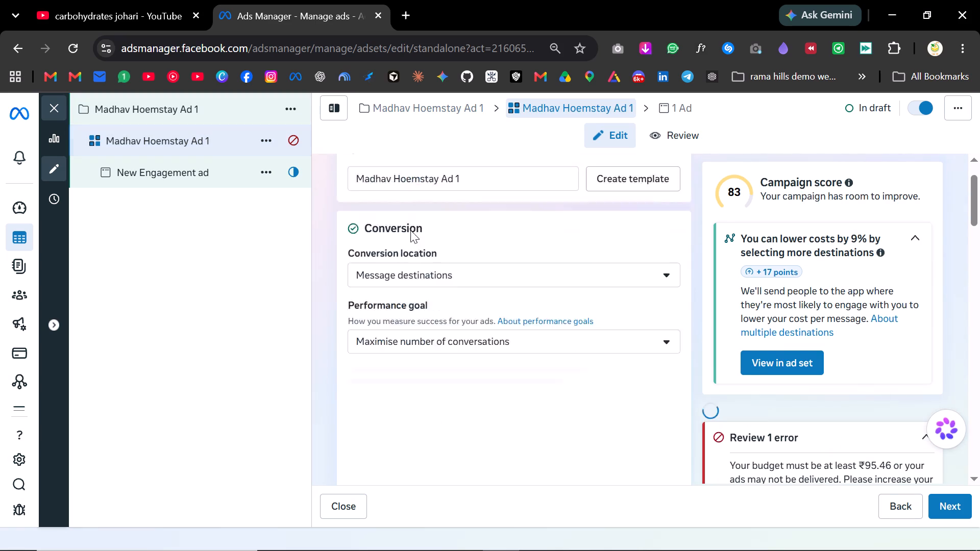
scroll(518, 311, "down", 5)
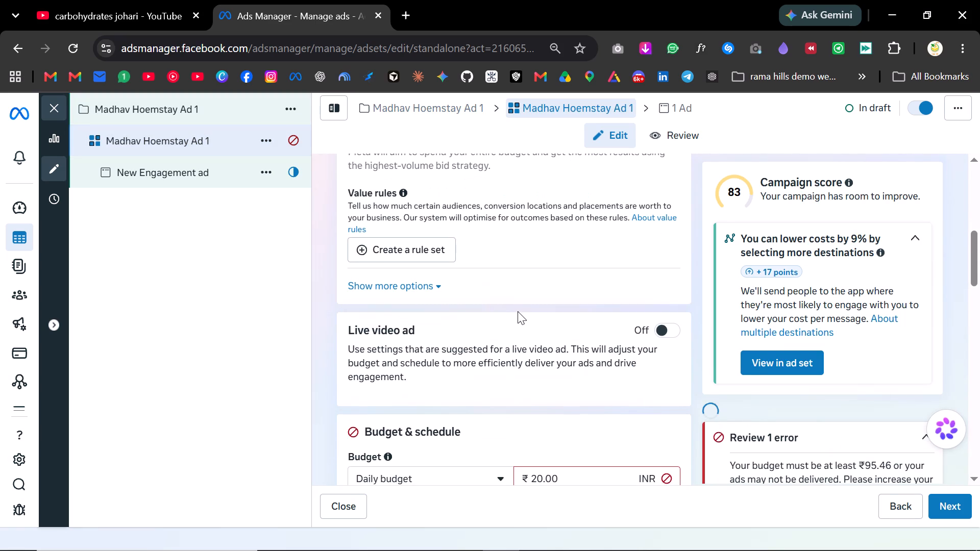
left_click(585, 234)
left_click(579, 257)
triple_click(575, 251)
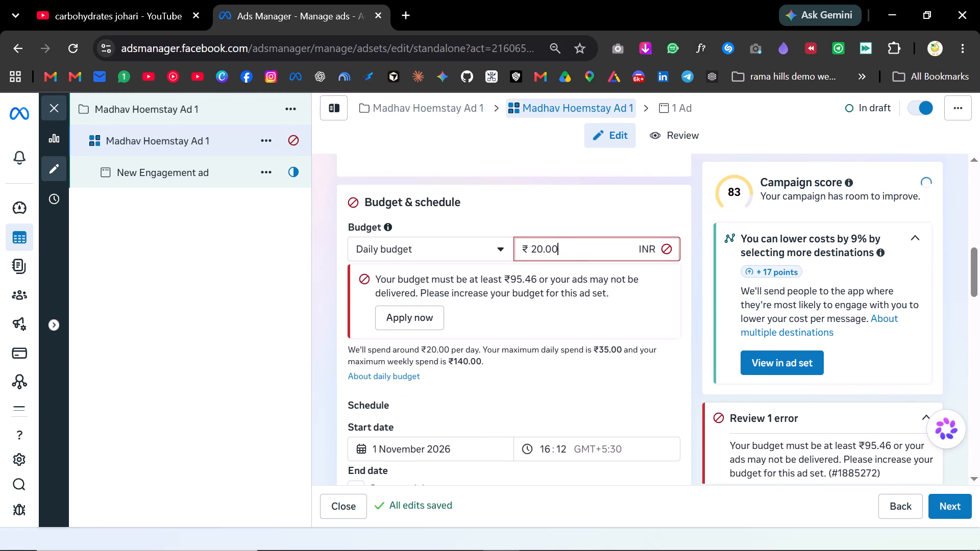
type("150")
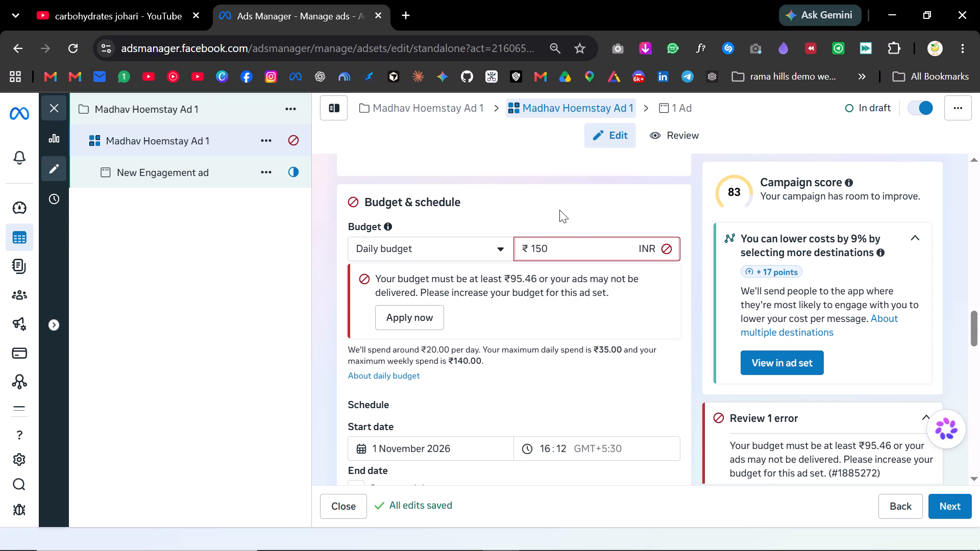
left_click(559, 210)
Look over the ad set's bid strategy, performance goal, message destinations and conversion location settings.
scroll(605, 273, "up", 2)
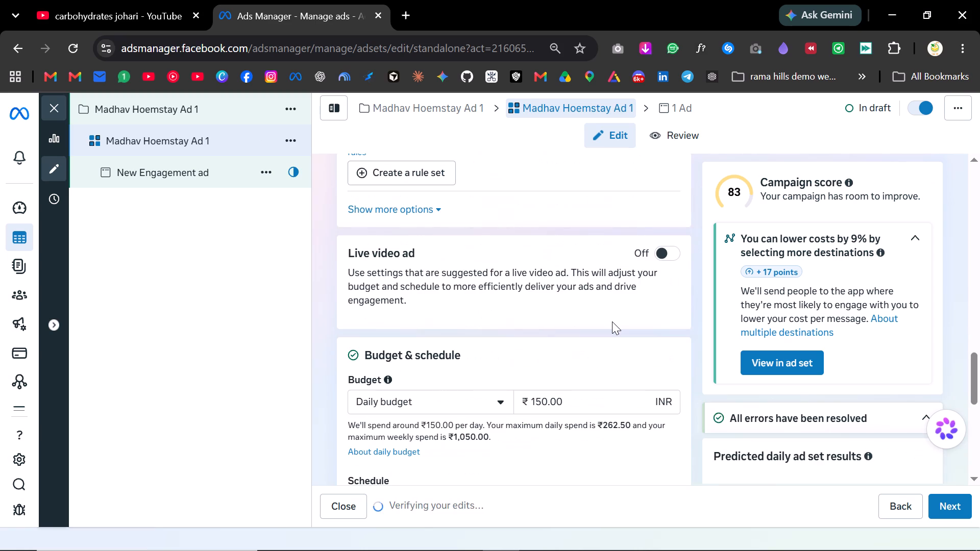
scroll(612, 321, "up", 5)
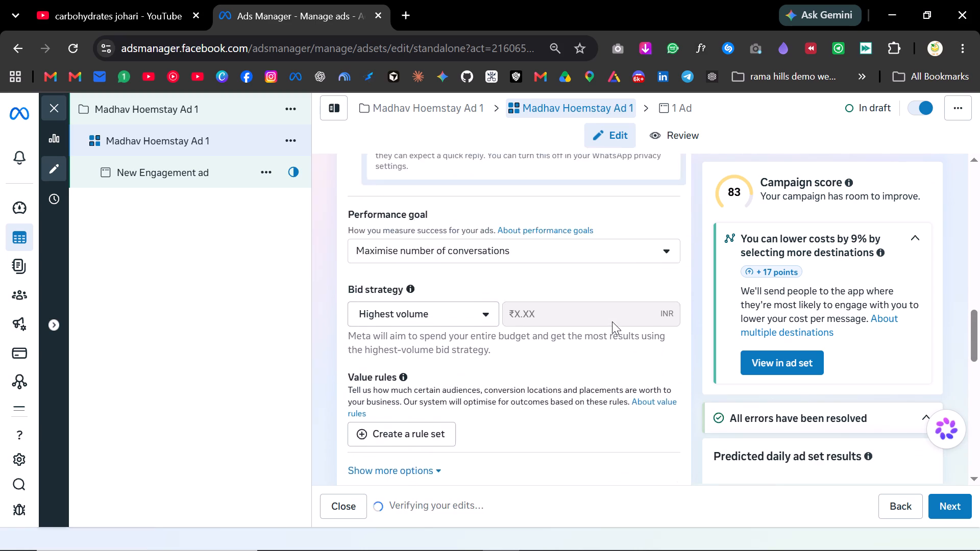
scroll(612, 321, "up", 5)
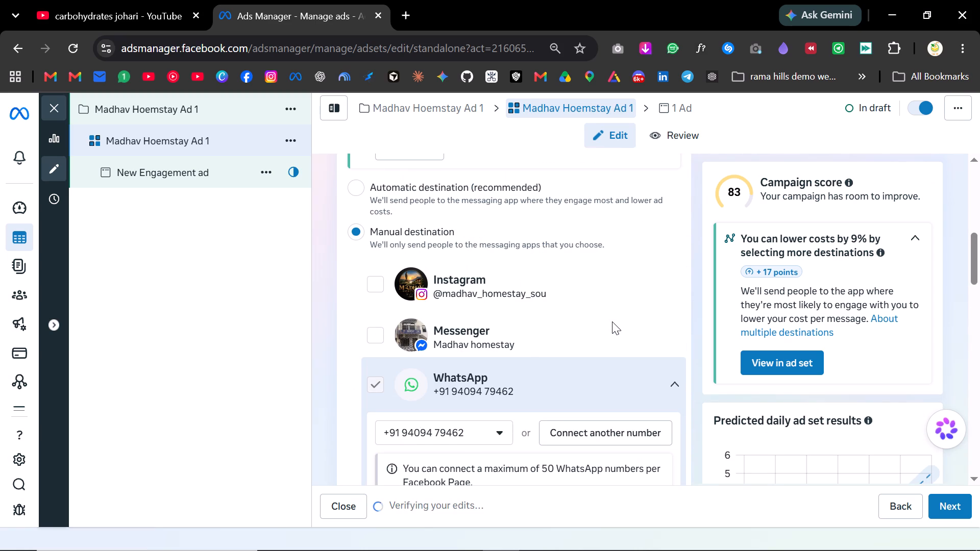
scroll(612, 321, "up", 6)
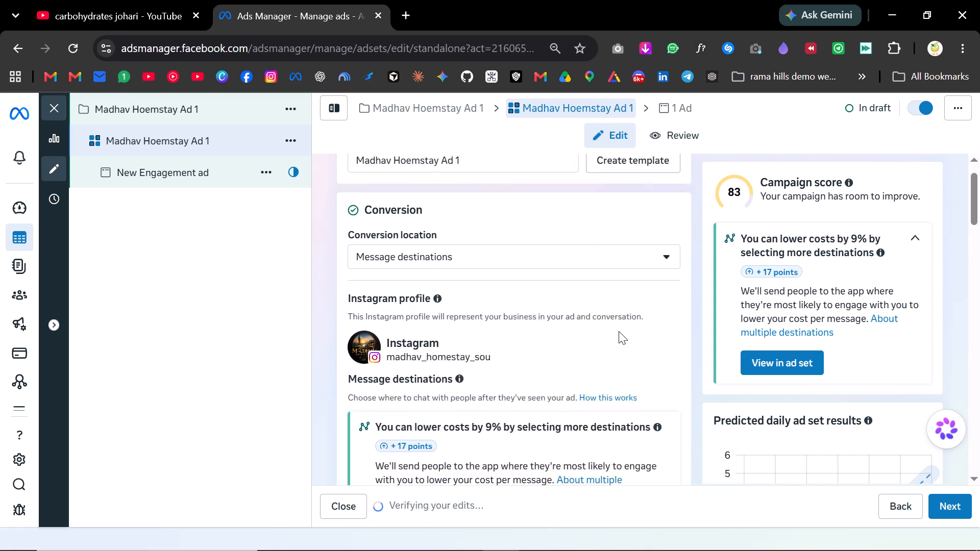
scroll(619, 331, "up", 1)
Open the ad set's audience location settings.
scroll(619, 331, "down", 10)
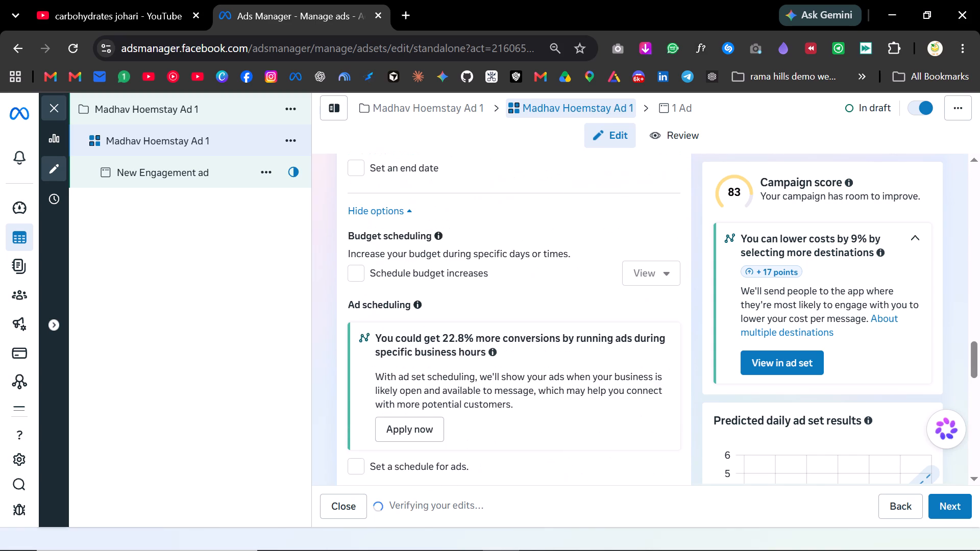
scroll(613, 356, "down", 4)
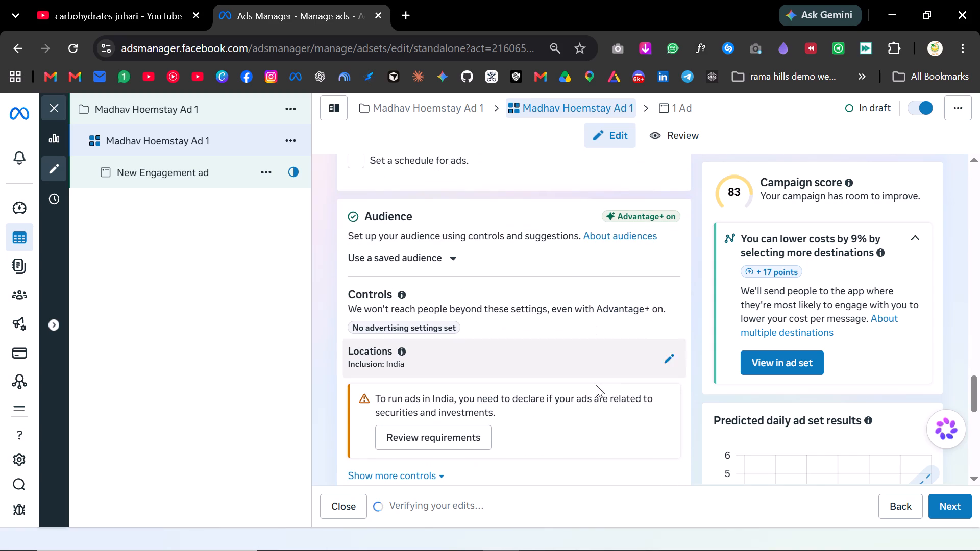
left_click(668, 353)
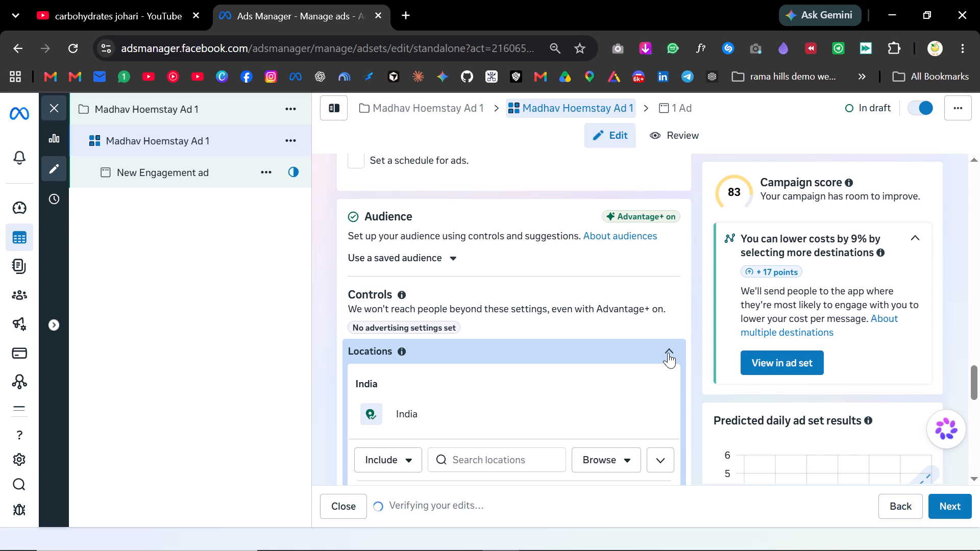
Look back over the ad set's ad scheduling, start date, daily budget and performance goal settings.
left_click(668, 353)
scroll(668, 353, "up", 2)
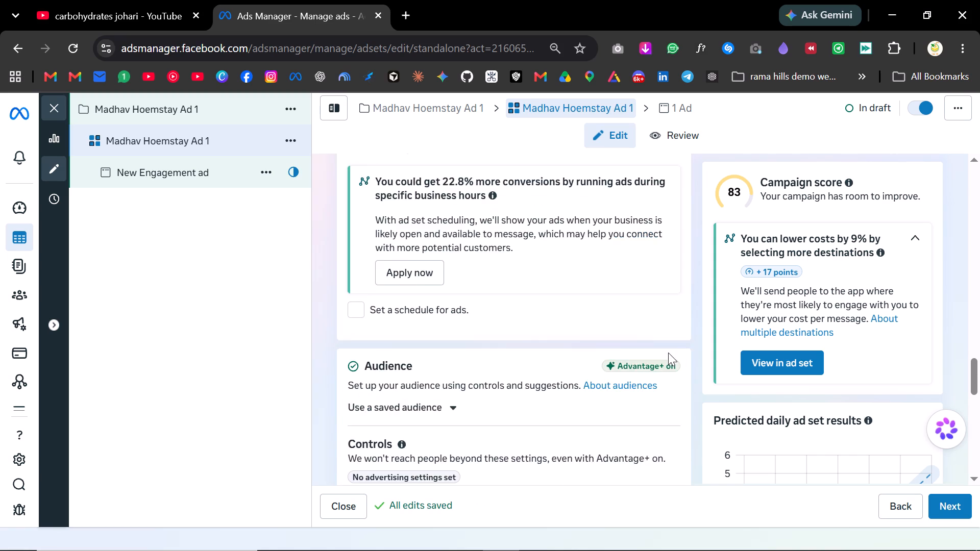
scroll(668, 353, "up", 3)
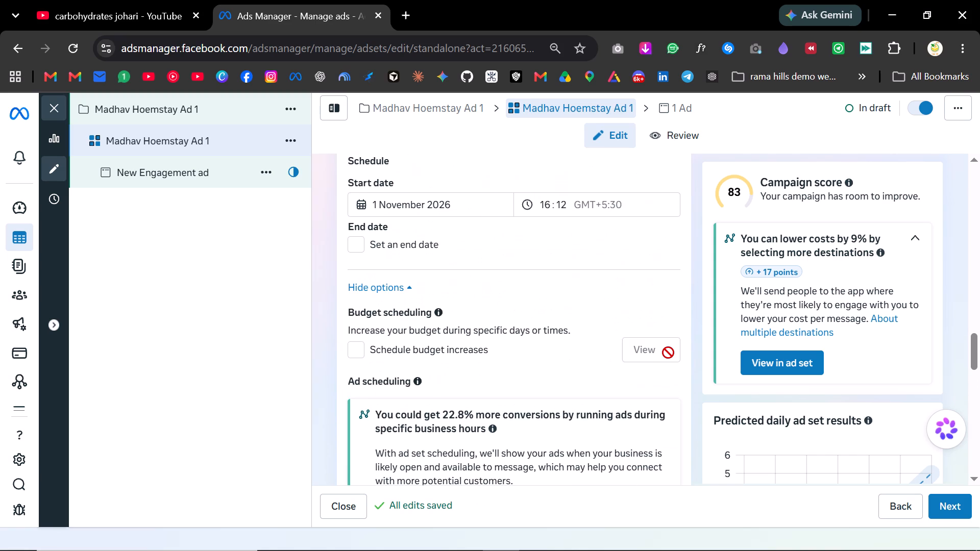
scroll(668, 353, "up", 5)
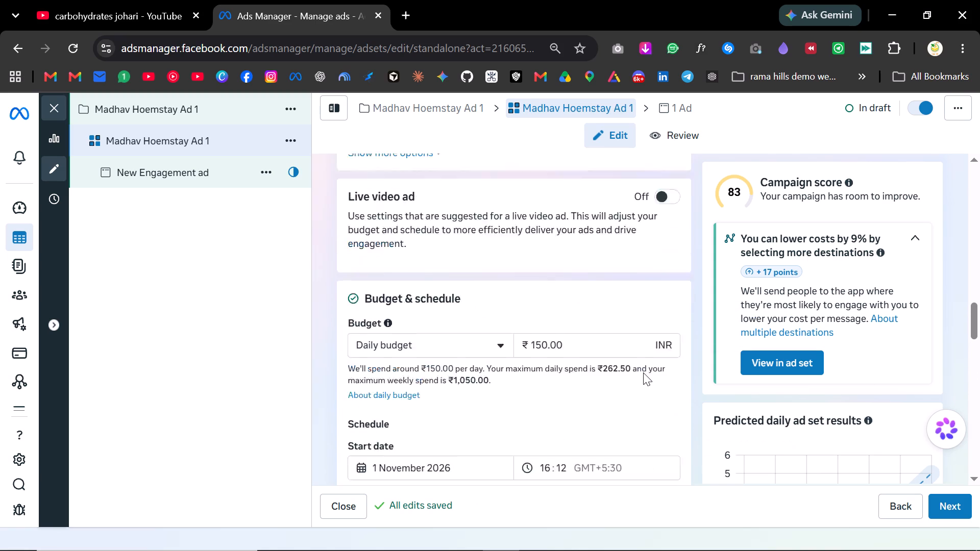
scroll(643, 372, "up", 4)
scroll(652, 363, "down", 7)
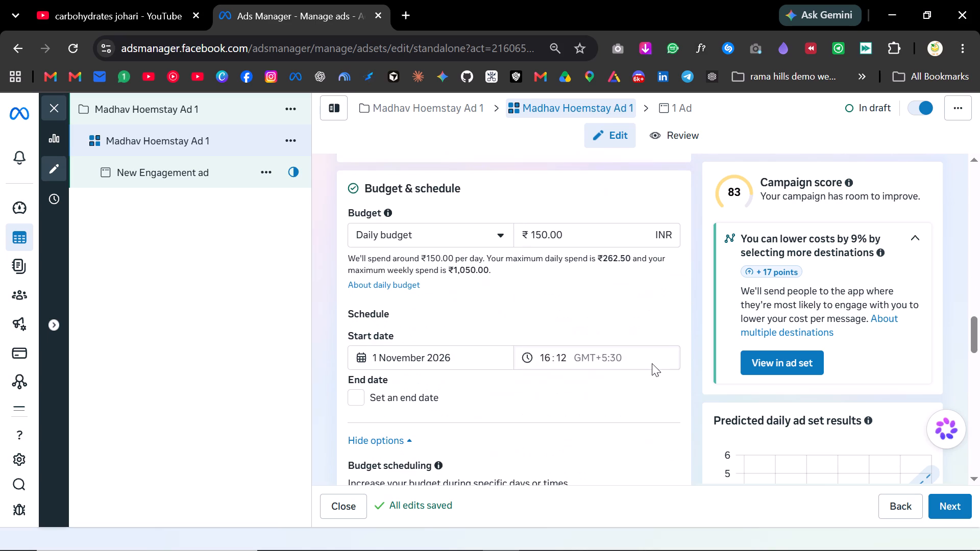
scroll(652, 363, "up", 2)
scroll(577, 313, "up", 7)
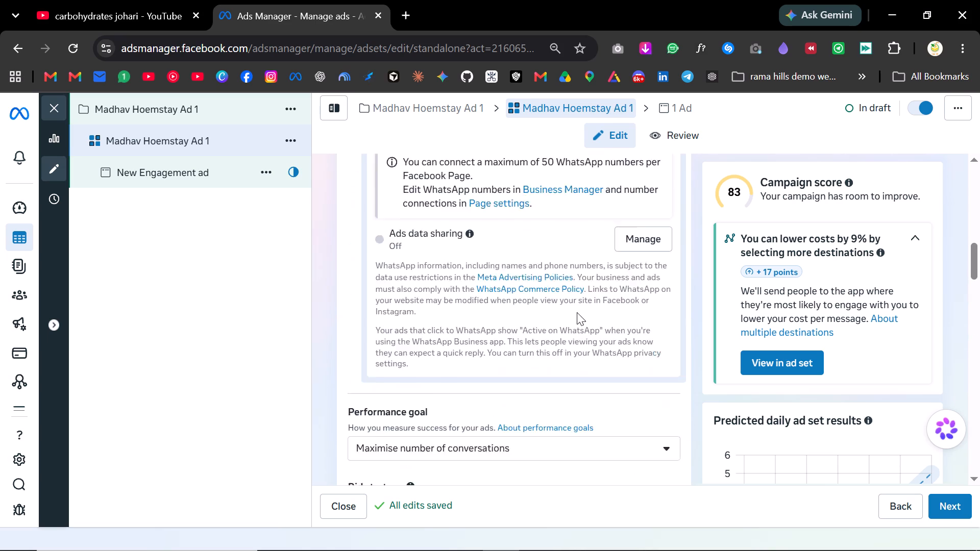
scroll(577, 312, "down", 3)
scroll(577, 312, "up", 4)
Open the Madhav Hoemstay Ad 1 campaign's settings and switch its budget strategy to Campaign budget.
left_click(141, 113)
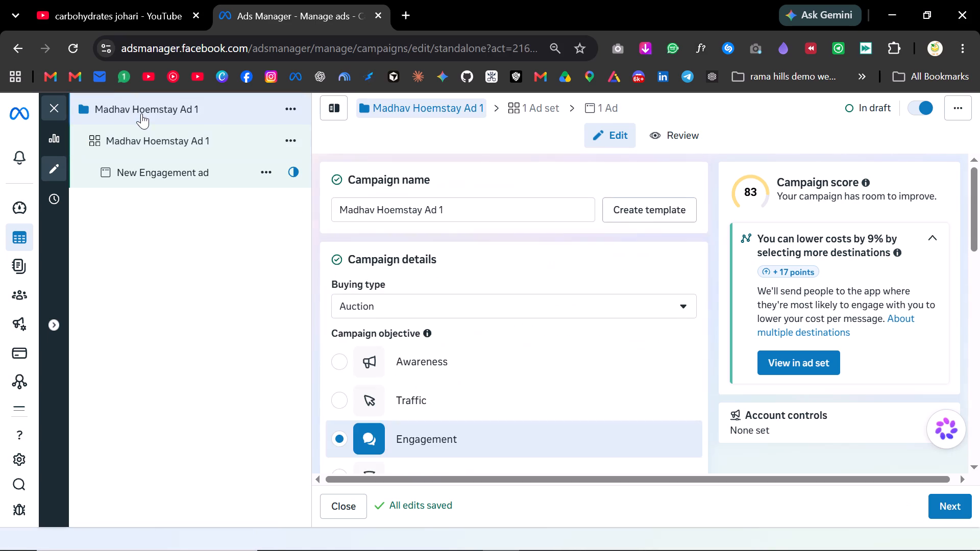
scroll(459, 300, "down", 7)
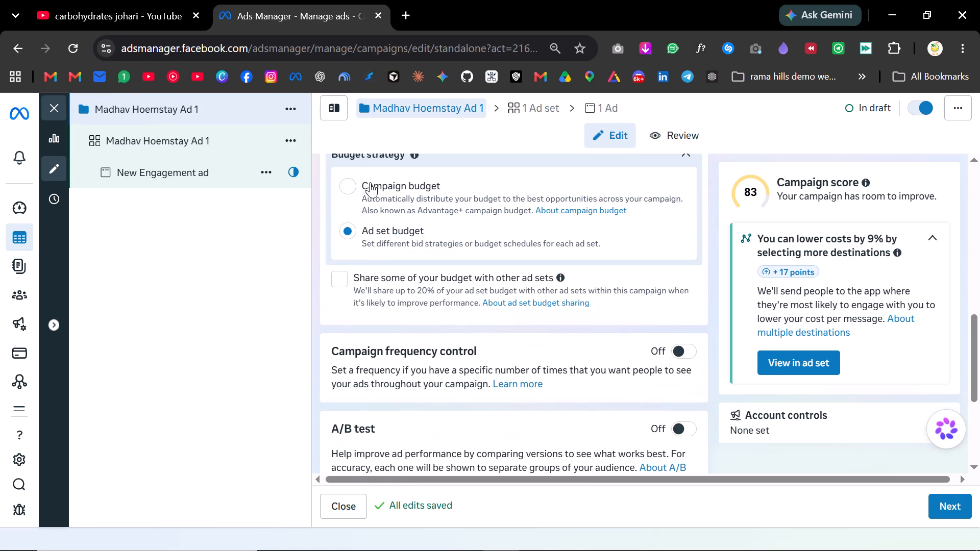
left_click(363, 184)
left_click(347, 187)
Set the campaign budget to ₹150, keeping Daily budget as the budget type.
scroll(590, 384, "up", 3)
scroll(591, 385, "down", 5)
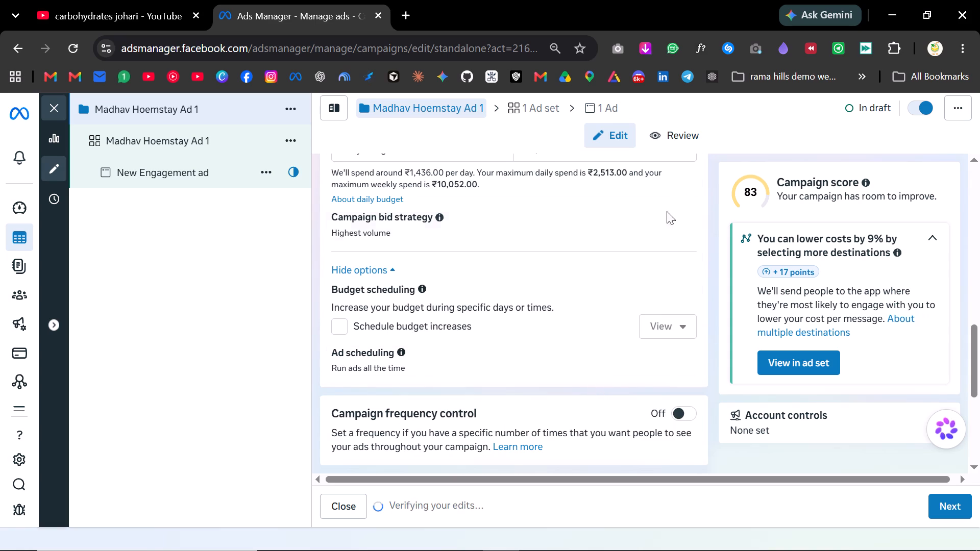
scroll(620, 269, "down", 3)
scroll(599, 301, "up", 6)
triple_click(568, 373)
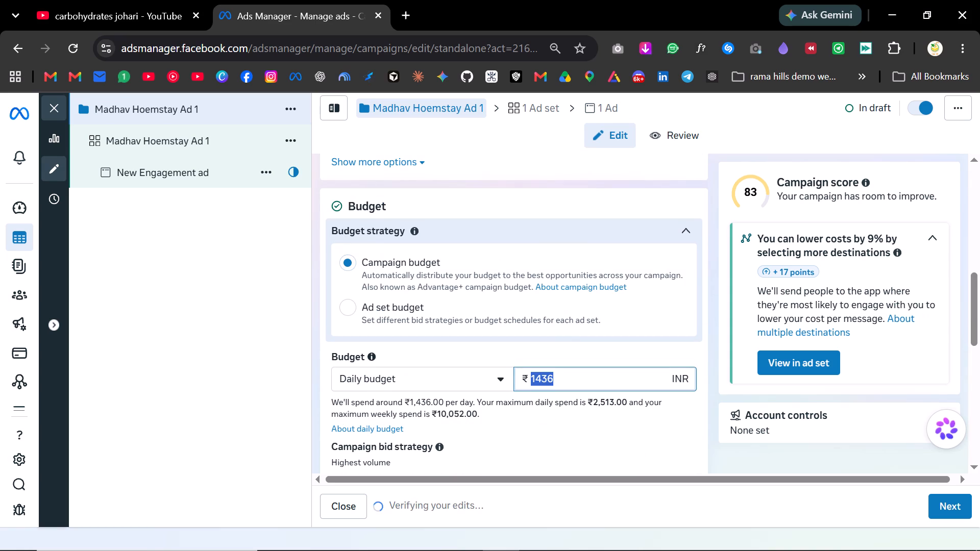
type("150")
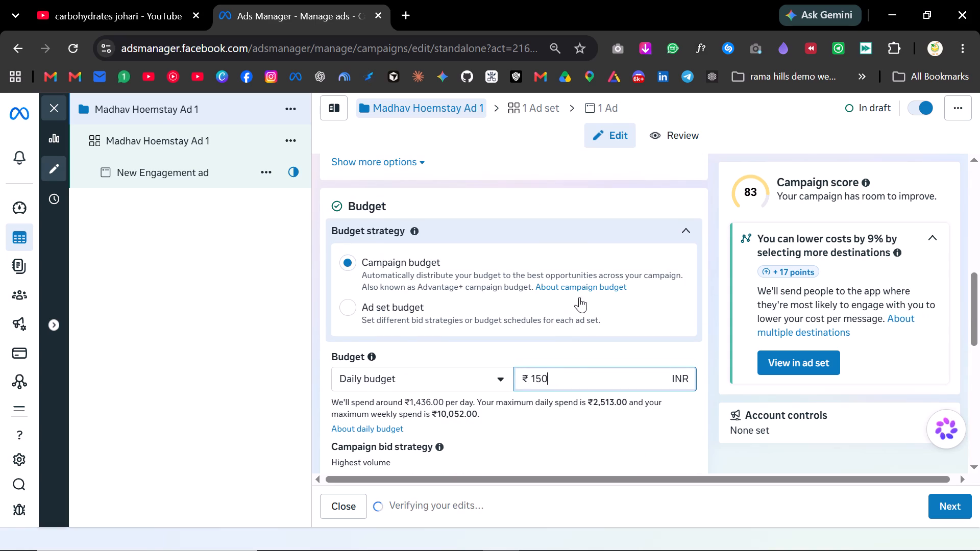
left_click(389, 392)
left_click(389, 383)
left_click(389, 383)
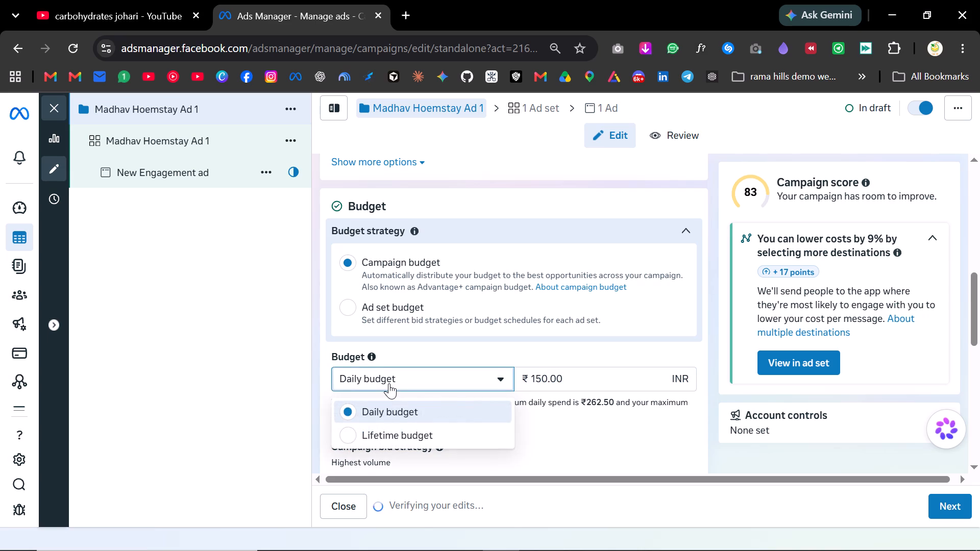
left_click(317, 306)
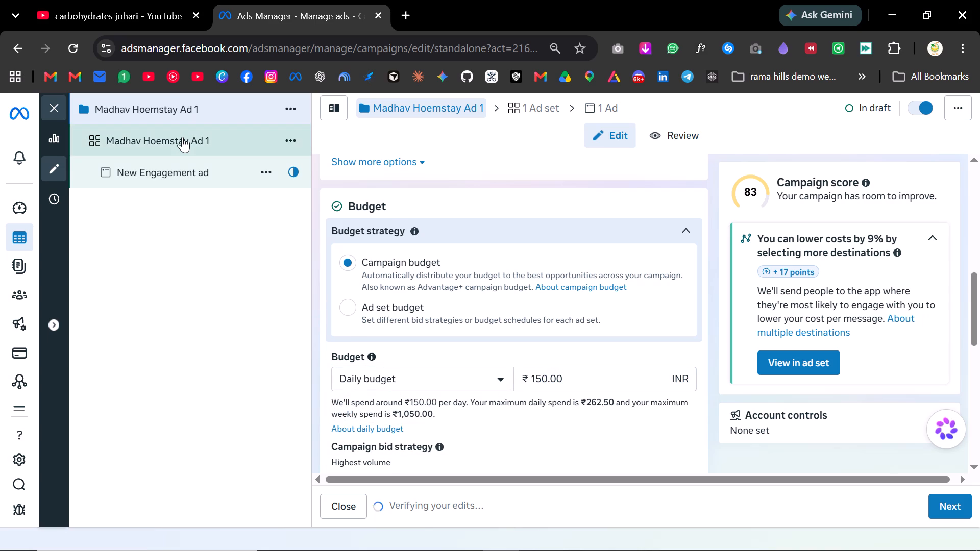
Go back to the settings of the ad set under the Madhav Hoemstay Ad 1 campaign.
left_click(182, 137)
scroll(607, 287, "down", 3)
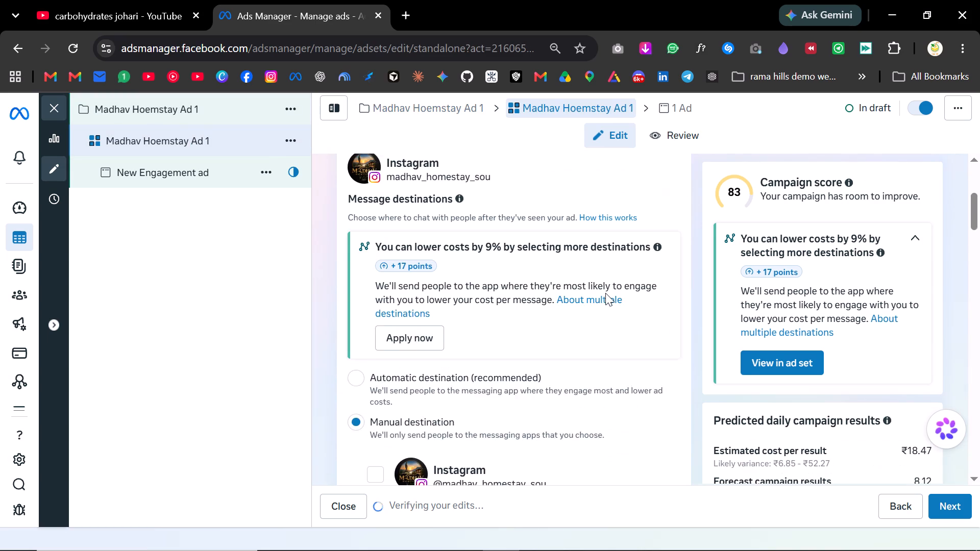
Switch the ad set's audience setup to further limit the audience and confirm the change.
scroll(605, 293, "down", 16)
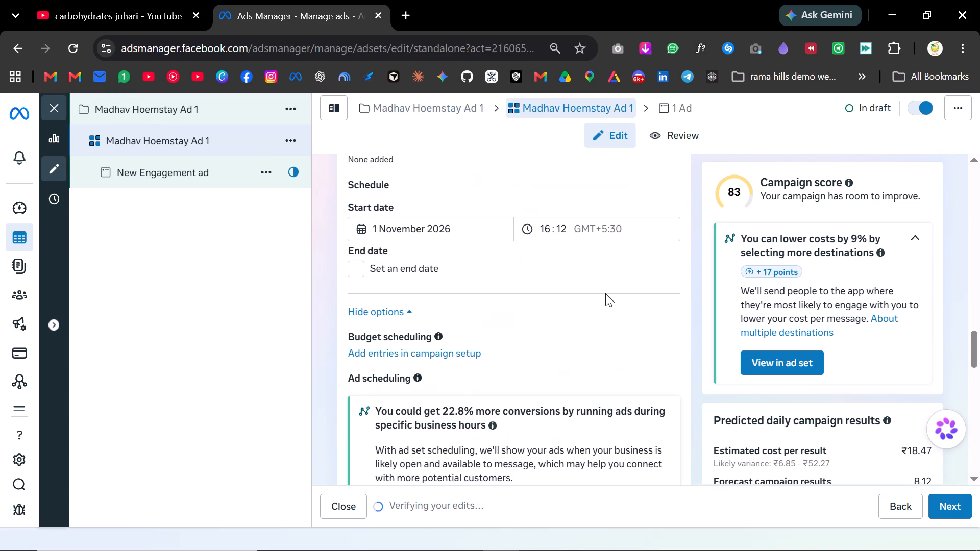
scroll(605, 293, "down", 5)
scroll(582, 354, "down", 3)
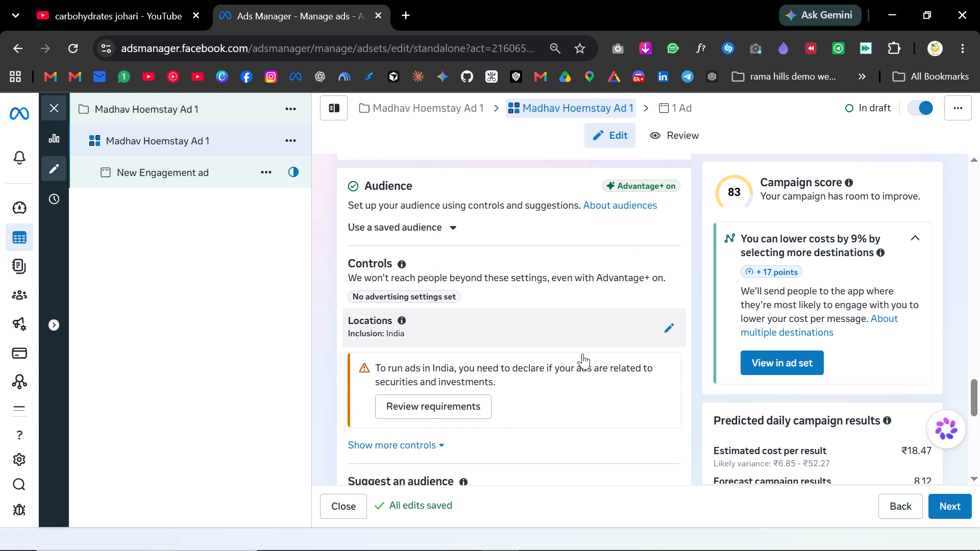
left_click(429, 381)
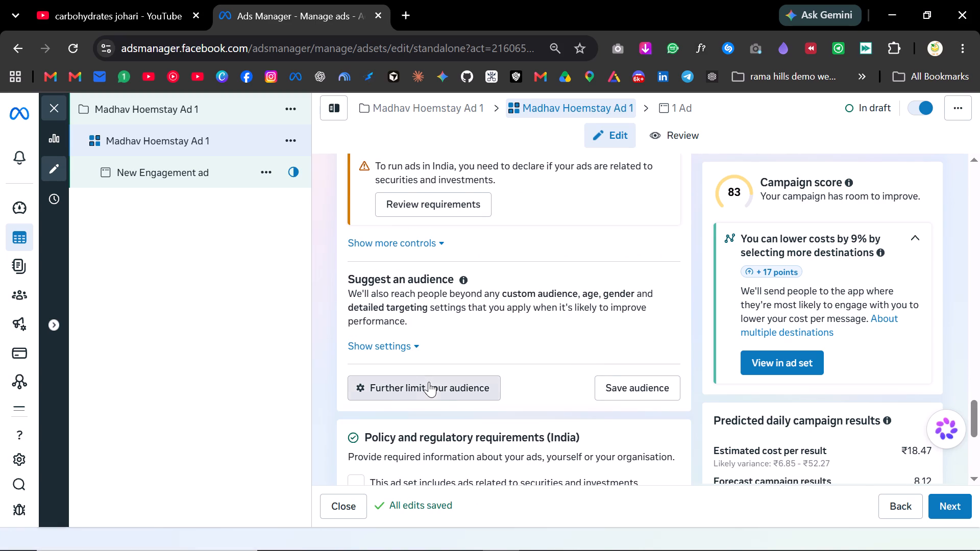
left_click(433, 342)
left_click(674, 404)
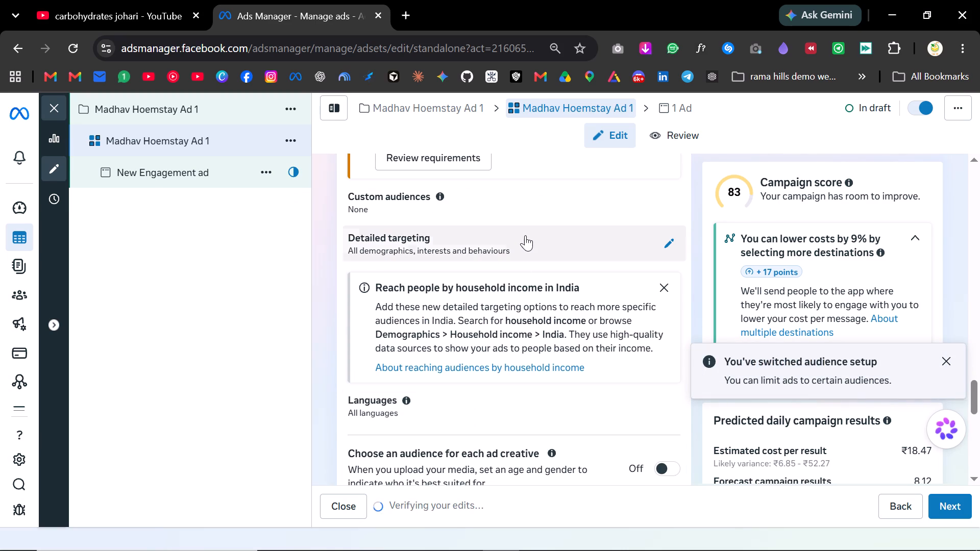
Search detailed targeting for "travel" and add the Travel (travel and tourism) interest.
left_click(526, 232)
left_click(464, 287)
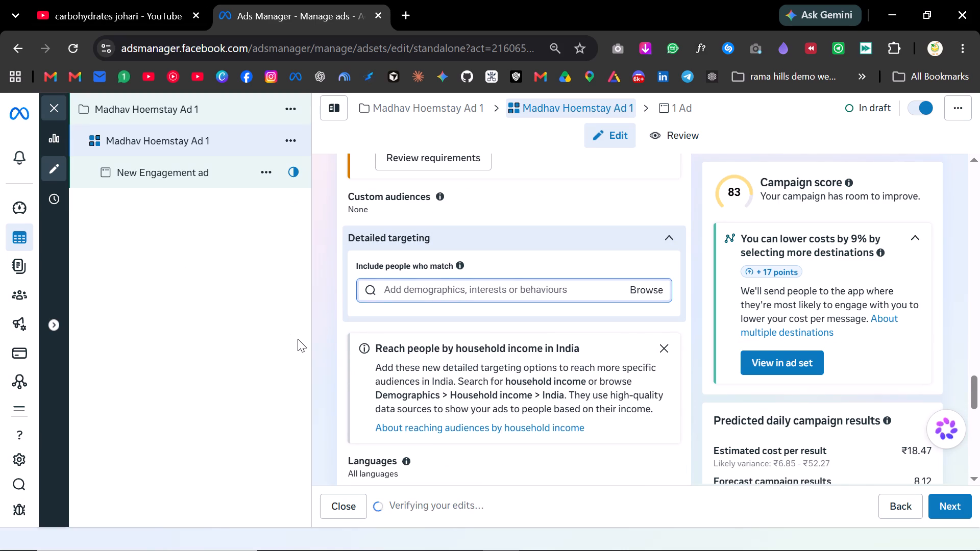
type("internat")
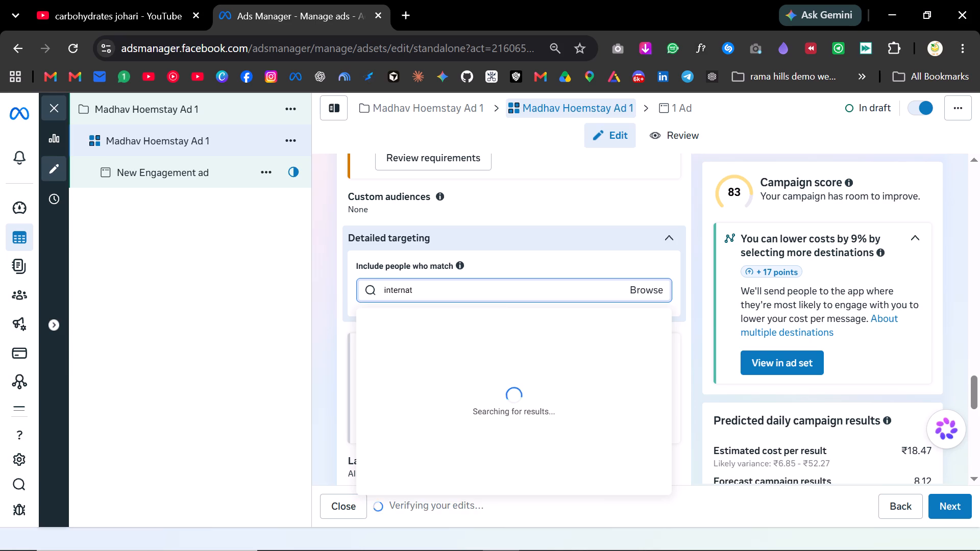
key("ctrl+a")
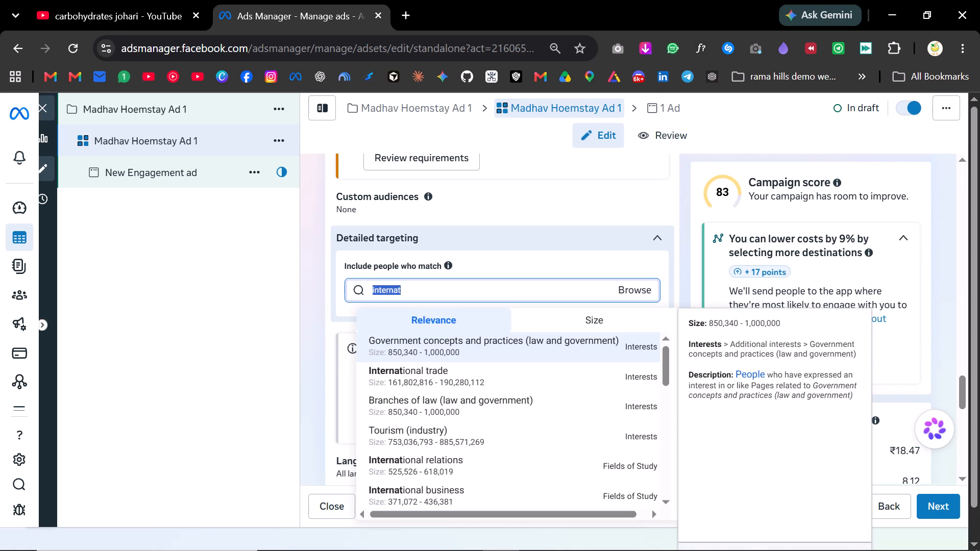
type("travel")
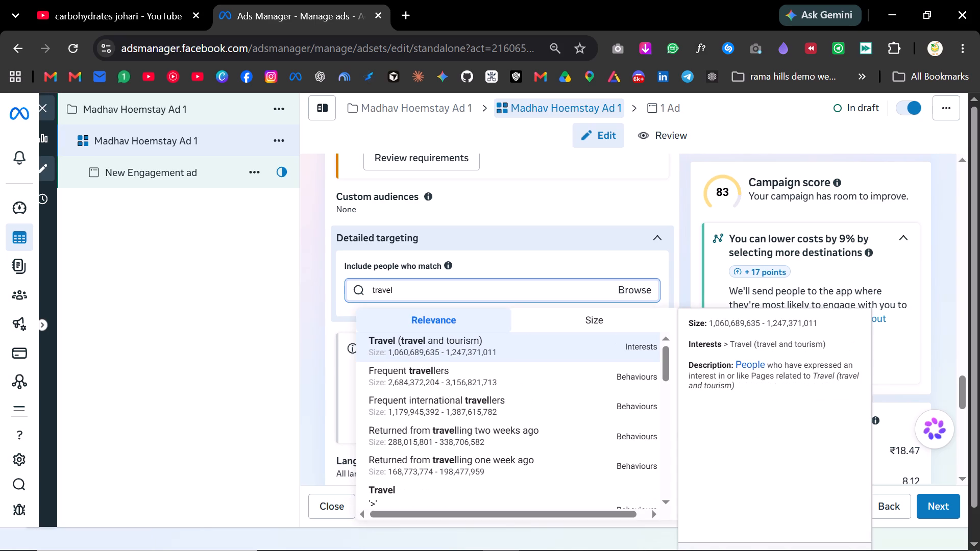
key("Tab")
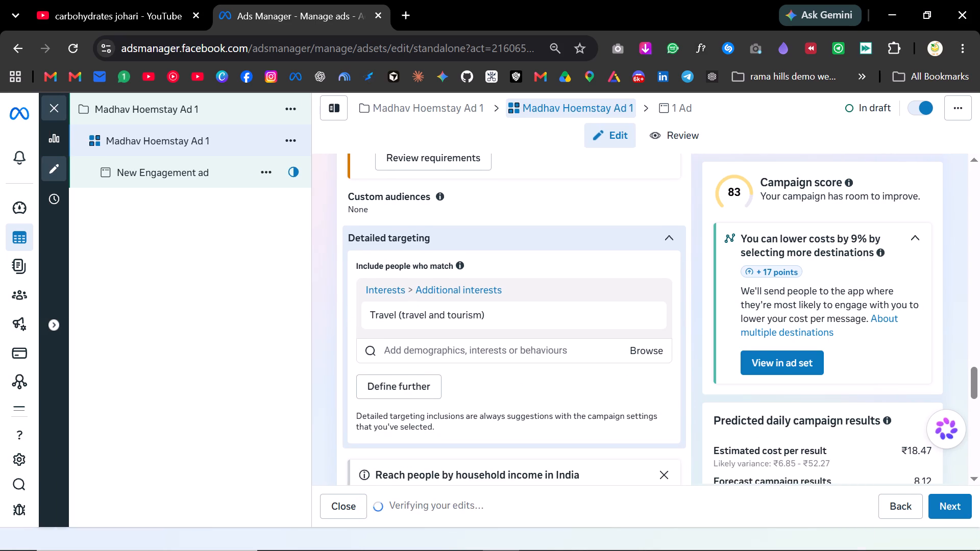
Add the suggestions Tourism (industry), Frequent travellers and Holidays (social concept) to the ad set's detailed targeting.
left_click(505, 344)
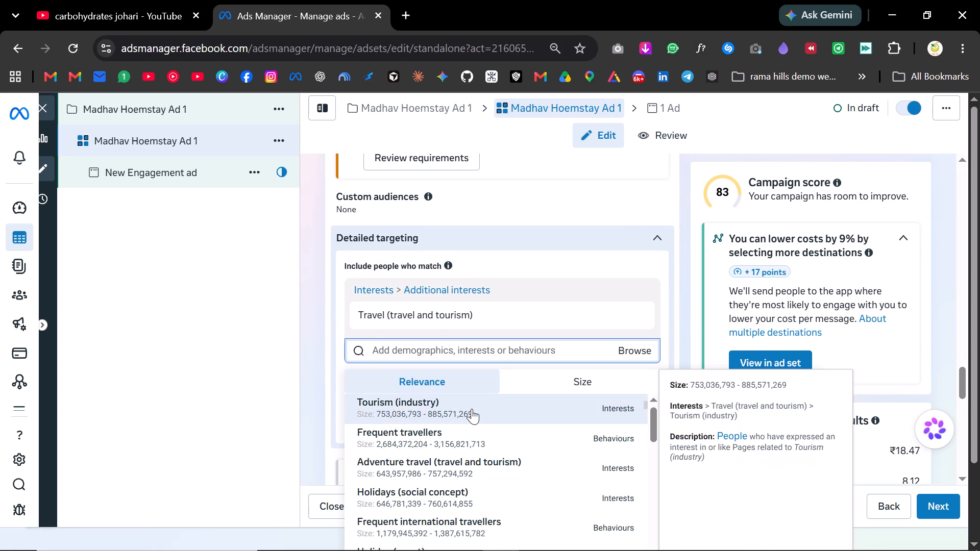
left_click(472, 409)
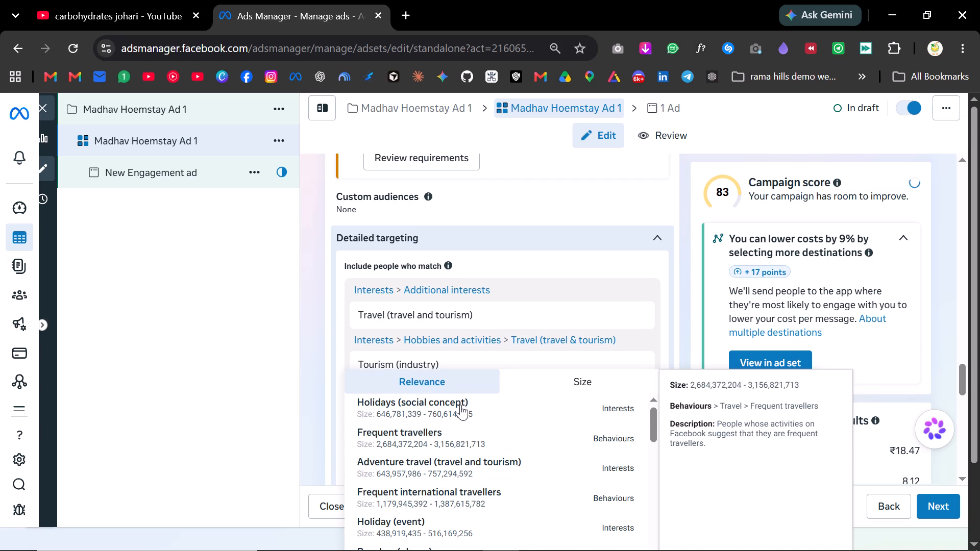
left_click(456, 430)
left_click(447, 409)
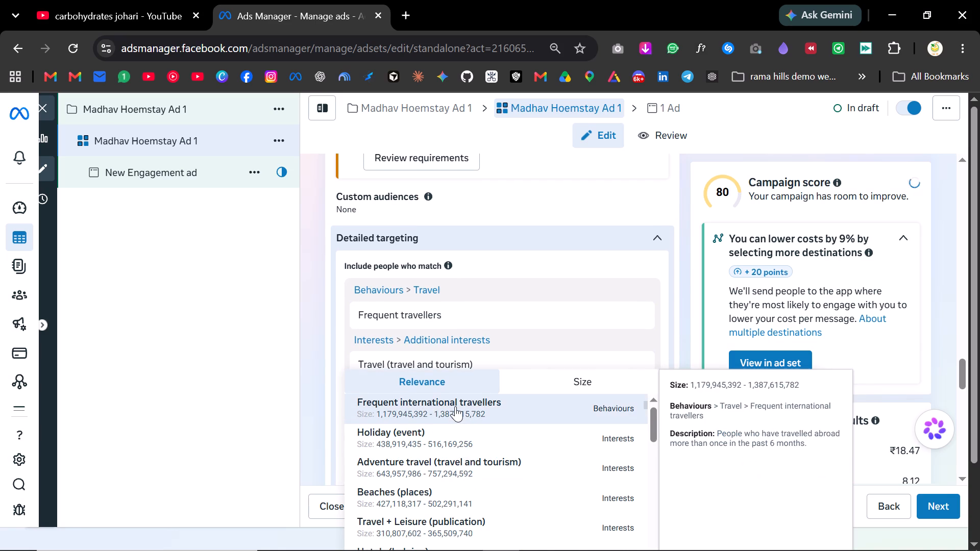
Add Frequent international travellers, Adventure travel, Holiday (event) and Ecotourism to the ad set's detailed targeting.
left_click(455, 406)
left_click(439, 435)
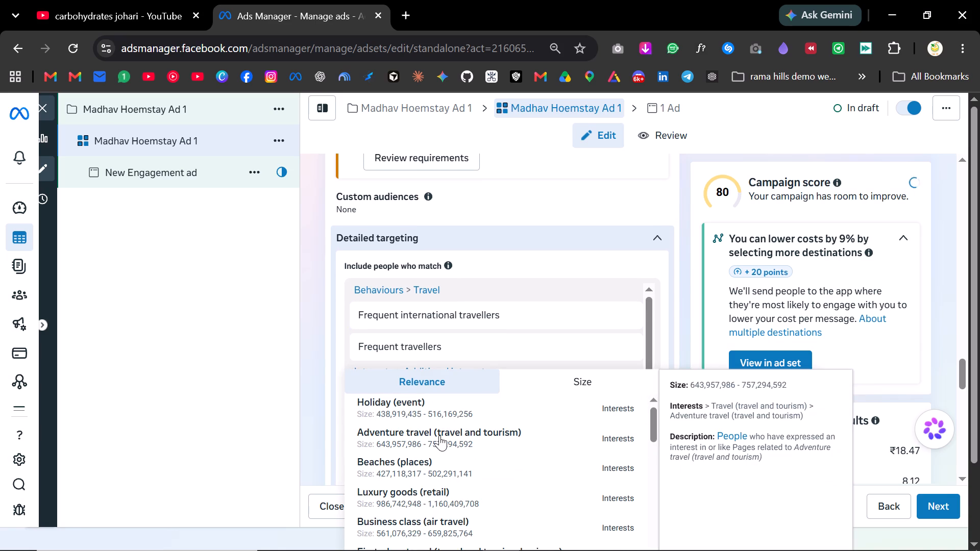
left_click(432, 397)
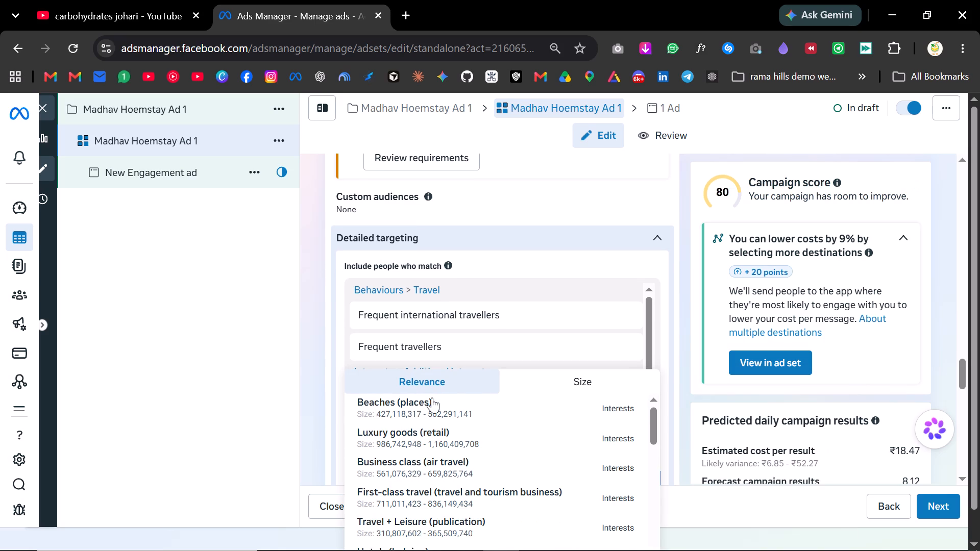
scroll(326, 402, "down", 2)
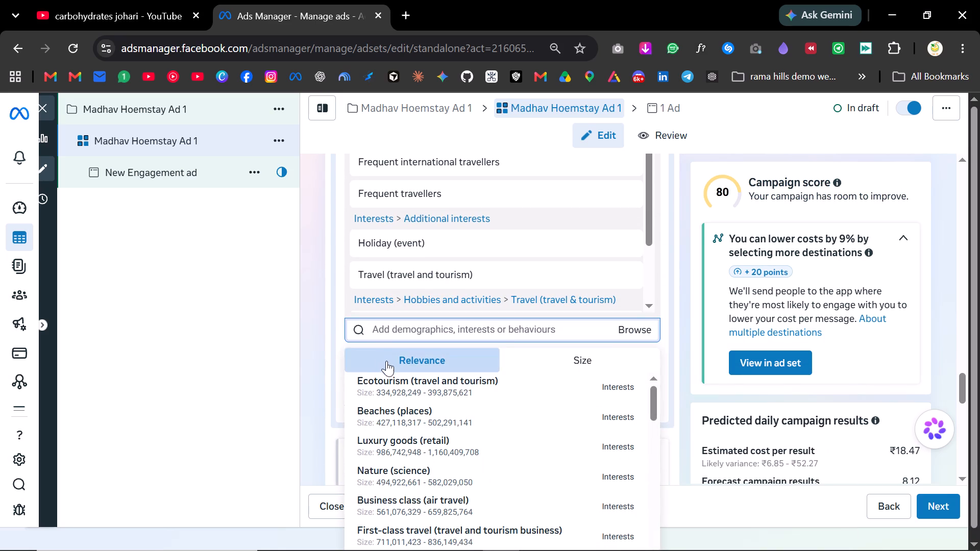
left_click(410, 395)
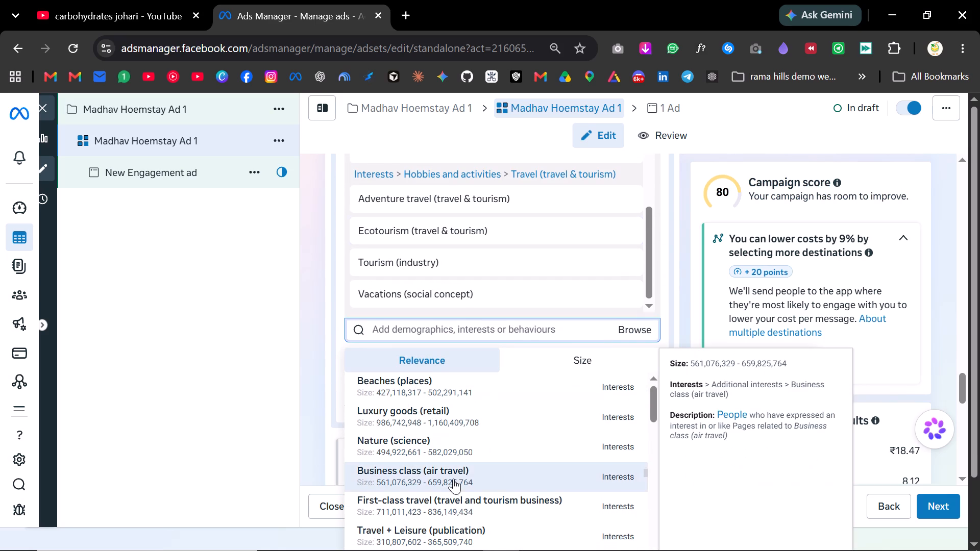
Add the suggested interests Hotels (lodging) and Resort (travel and tourism business) to the ad set's detailed targeting.
scroll(459, 485, "down", 3)
scroll(462, 488, "up", 2)
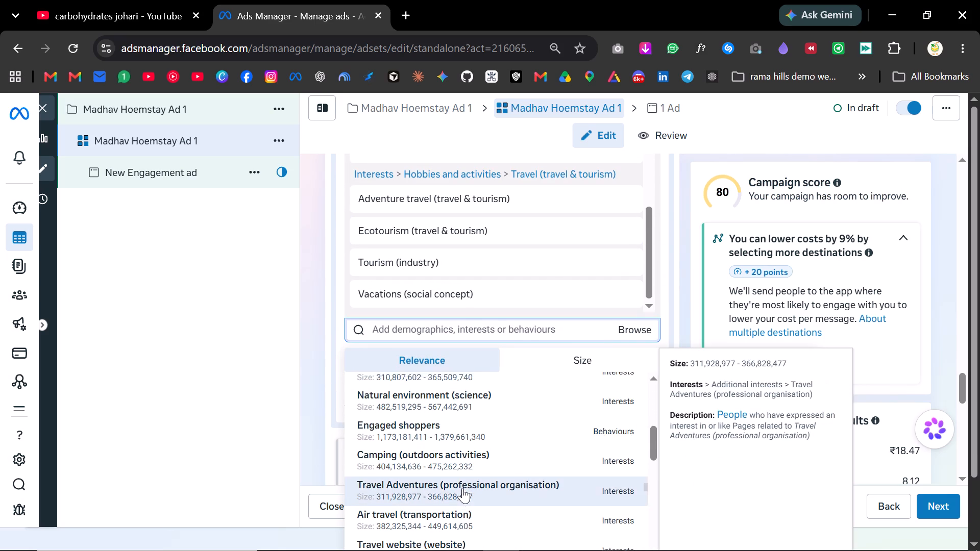
scroll(295, 359, "down", 2)
scroll(322, 324, "down", 2)
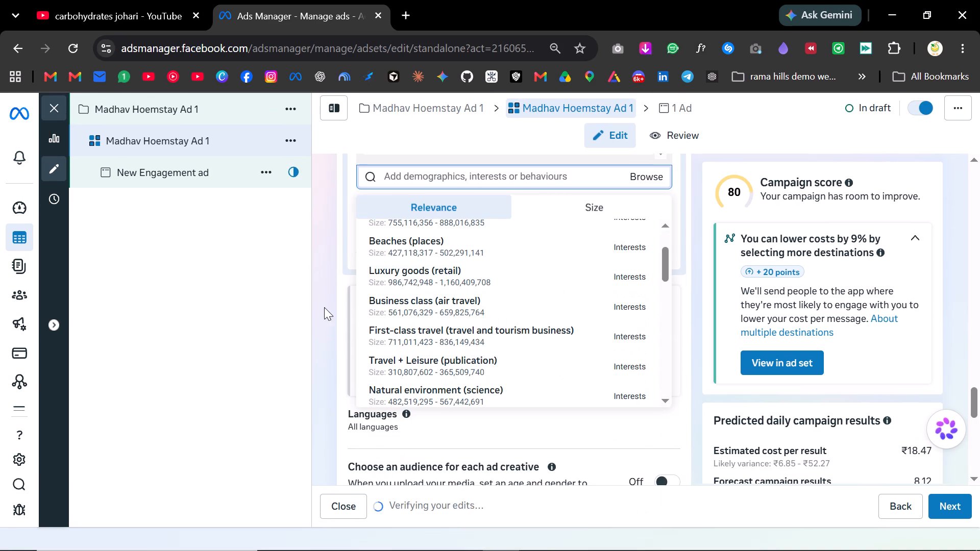
scroll(342, 363, "up", 2)
scroll(350, 377, "down", 1)
scroll(474, 434, "up", 5)
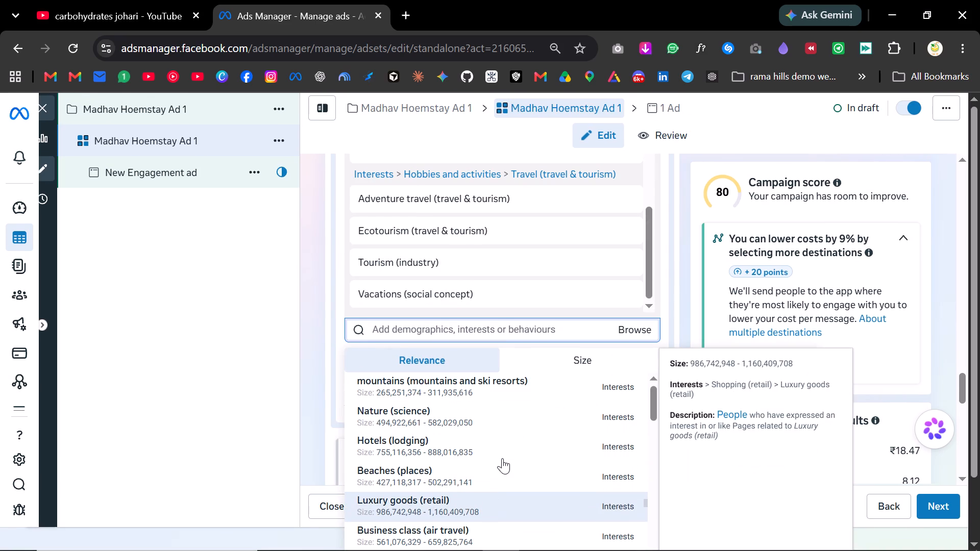
left_click(473, 440)
scroll(473, 440, "down", 1)
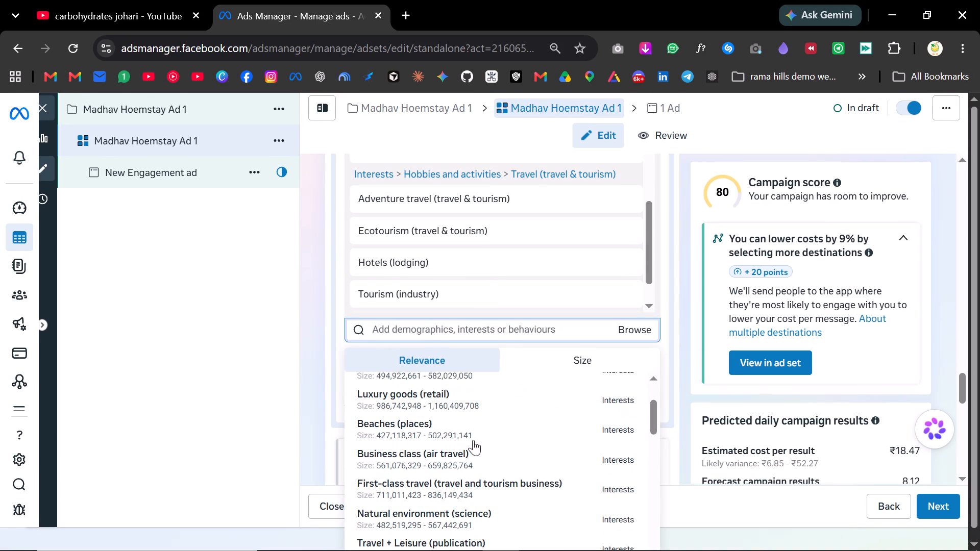
scroll(474, 440, "up", 2)
left_click(492, 390)
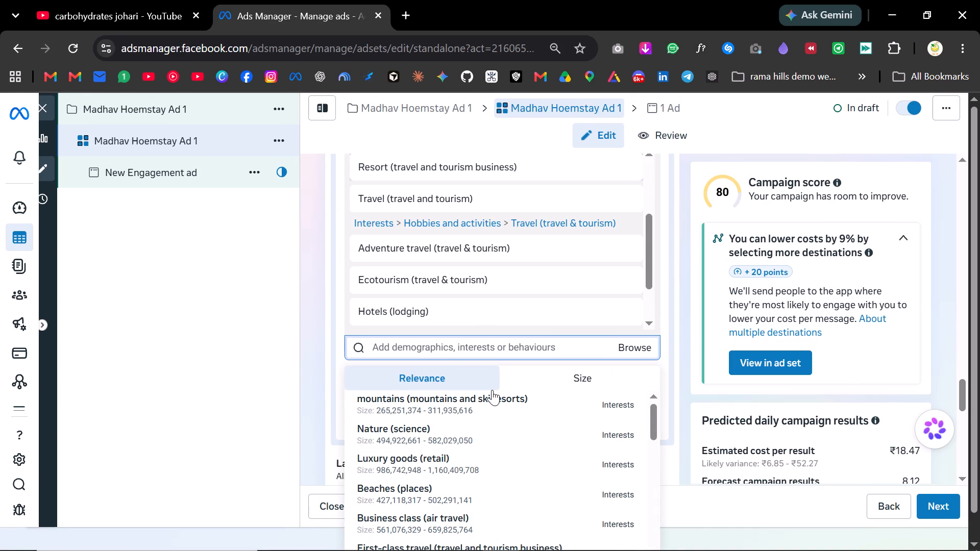
Search detailed targeting for "homestay" and add the Homestay interest.
left_click(467, 352)
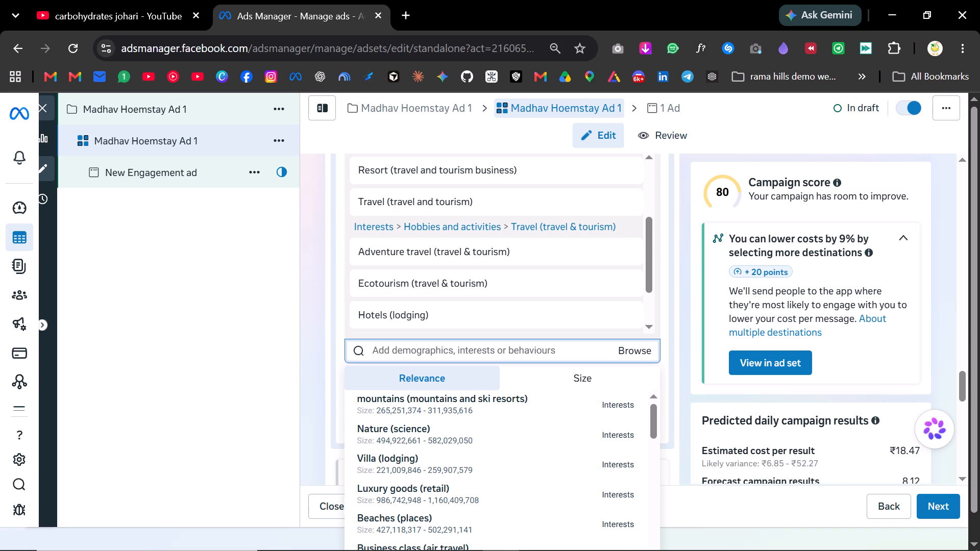
type("homestay")
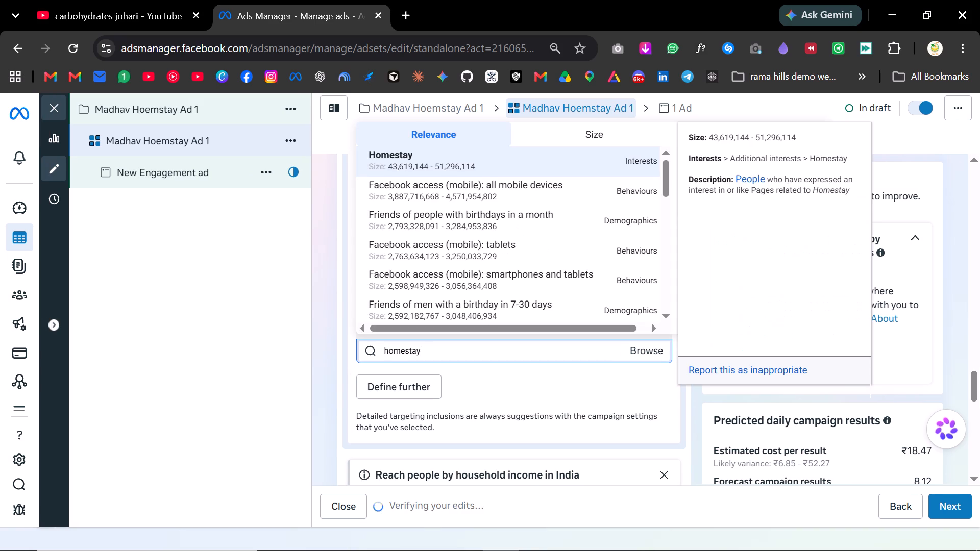
left_click(462, 154)
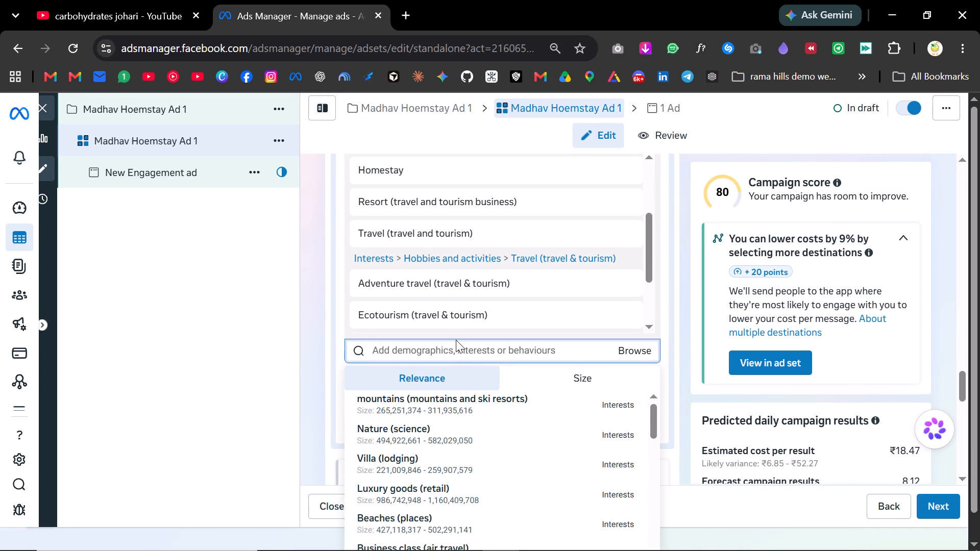
Search detailed targeting for "booking" and add the Booking.com (travel and tourism business) interest.
type("bookinhg")
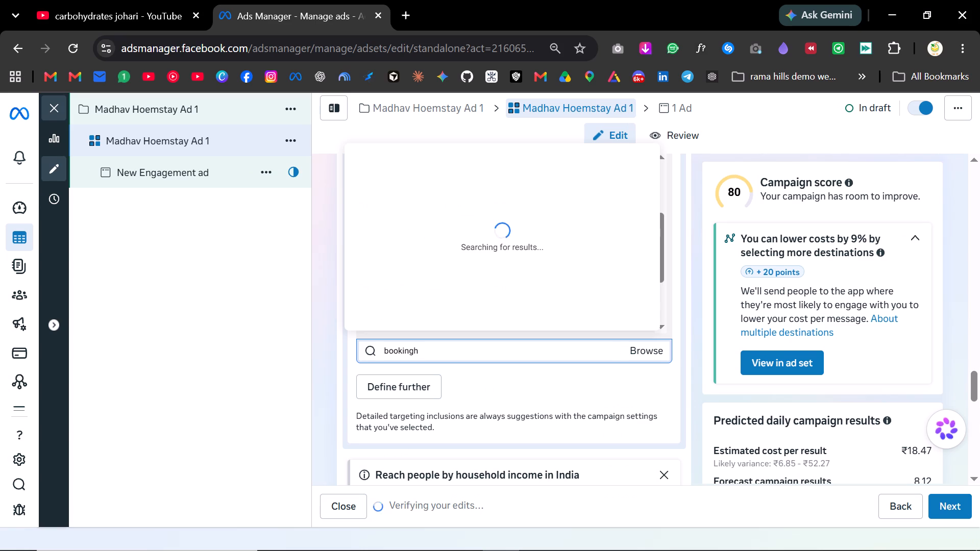
key("BackSpace")
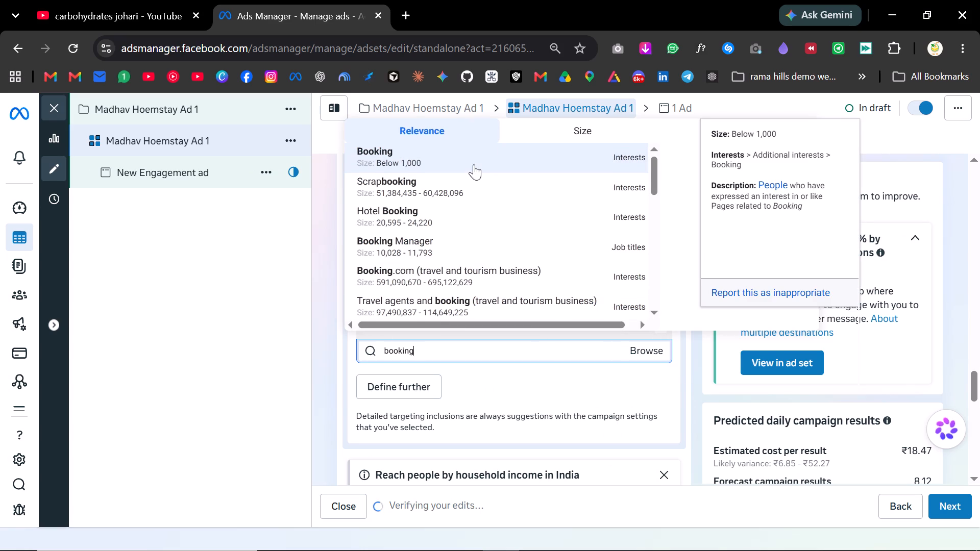
left_click(451, 280)
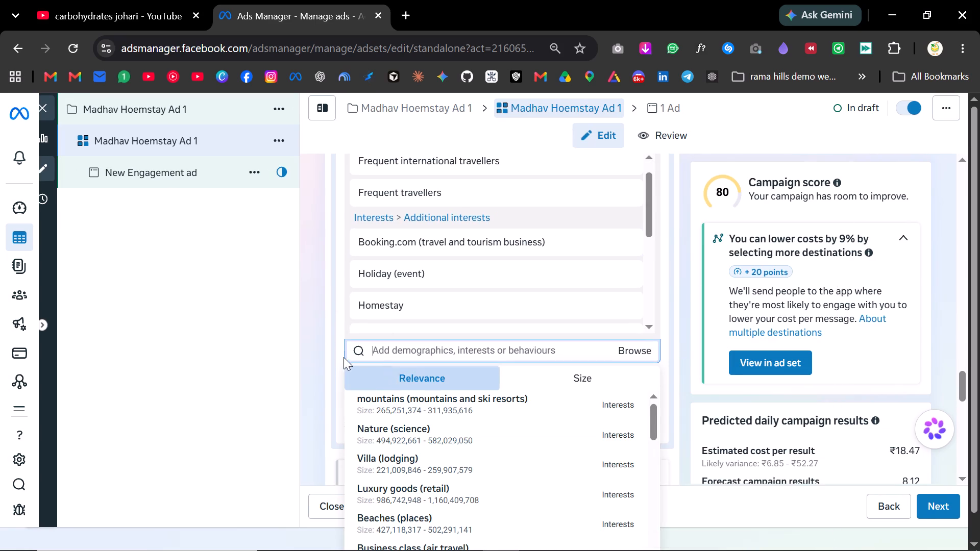
Add the suggested interests Agoda.com and TripAdvisor (travel and tourism business) to the ad set's detailed targeting.
scroll(338, 354, "down", 2)
left_click(398, 339)
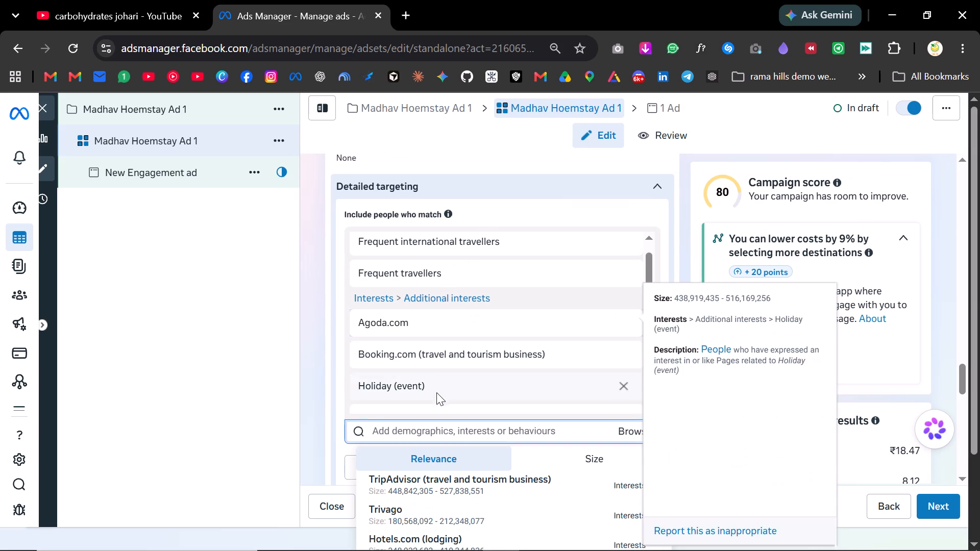
scroll(326, 403, "down", 2)
left_click(399, 342)
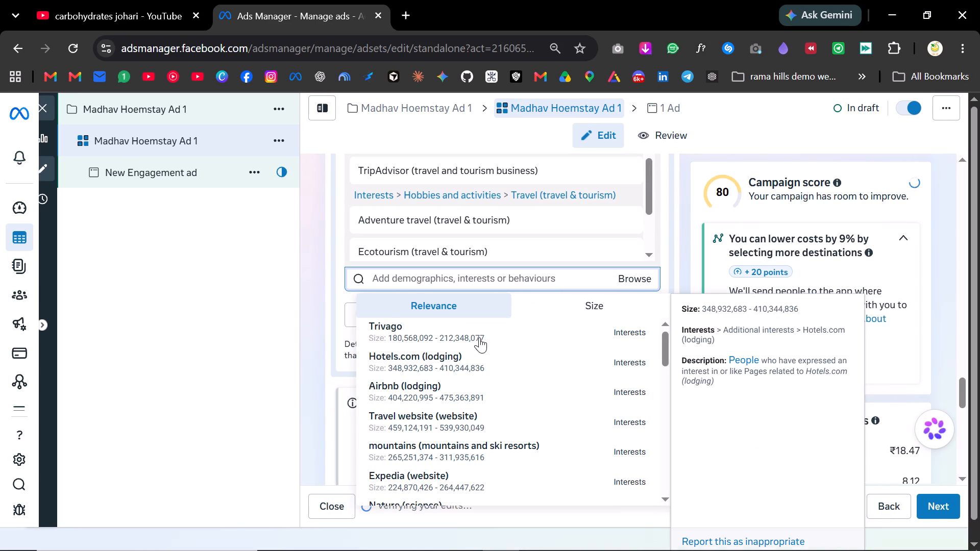
Look through the remaining detailed targeting suggestions for other relevant travel interests, and close the suggestion list.
scroll(484, 359, "down", 2)
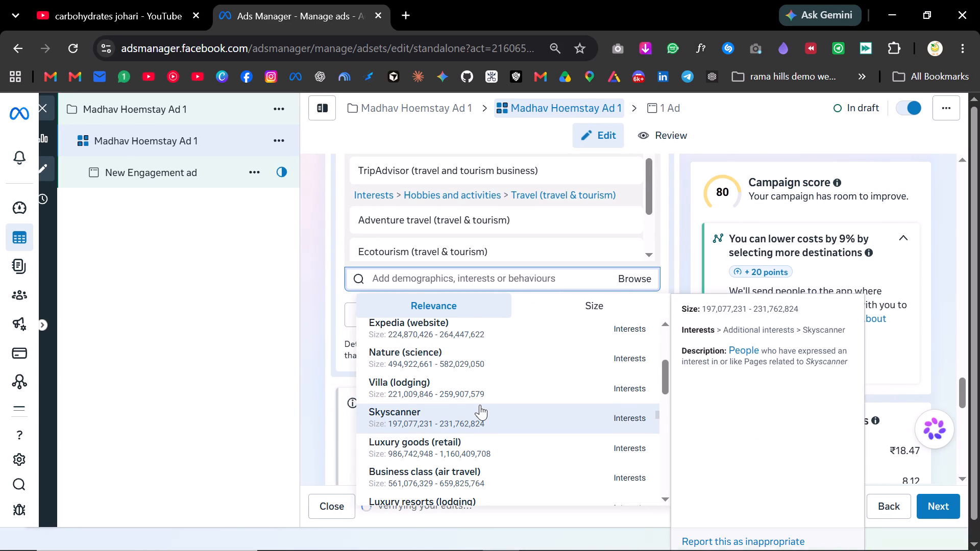
scroll(476, 383, "down", 5)
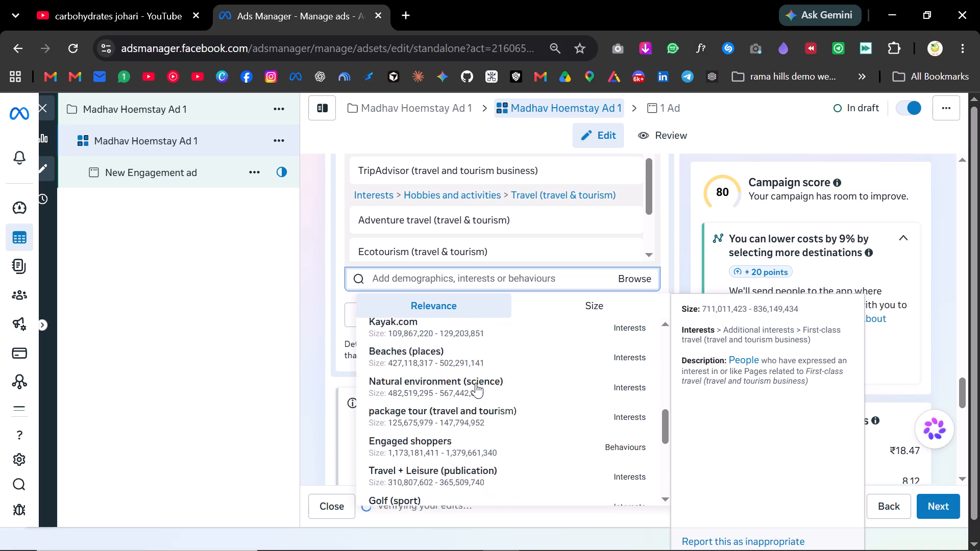
scroll(476, 383, "down", 2)
scroll(476, 383, "up", 7)
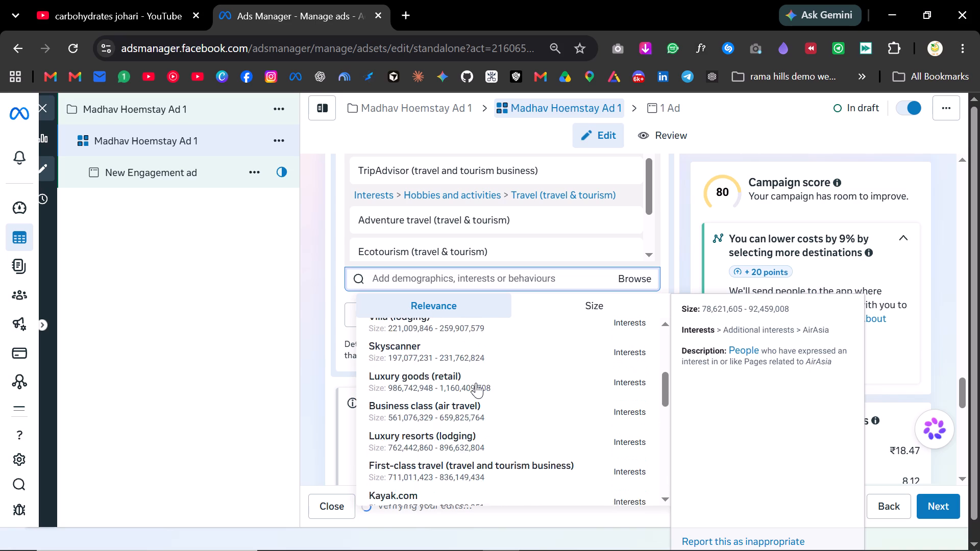
scroll(476, 383, "up", 7)
left_click(322, 292)
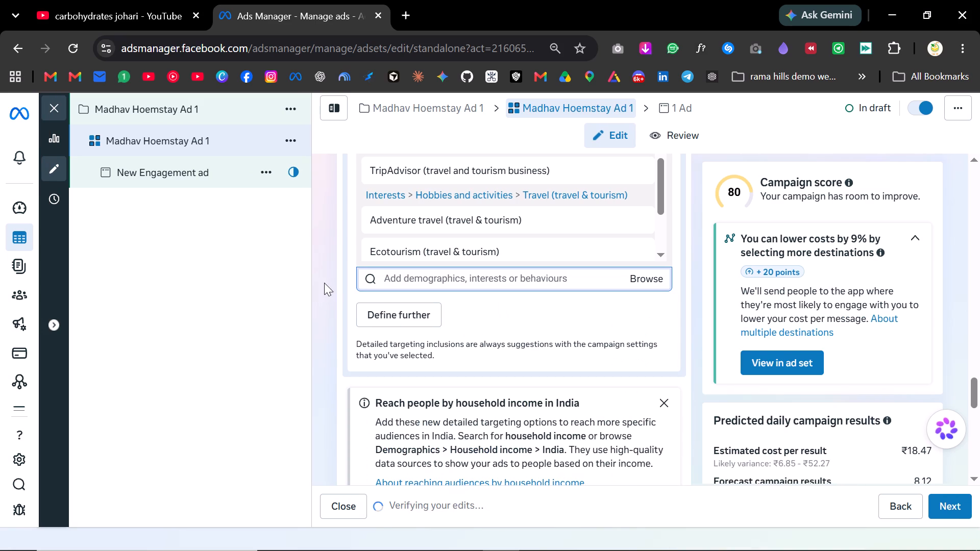
Exclude Threads and Audience Network from the ad set's placement platforms, keeping Facebook and Instagram.
scroll(352, 254, "down", 1)
scroll(359, 262, "up", 5)
scroll(276, 273, "down", 1)
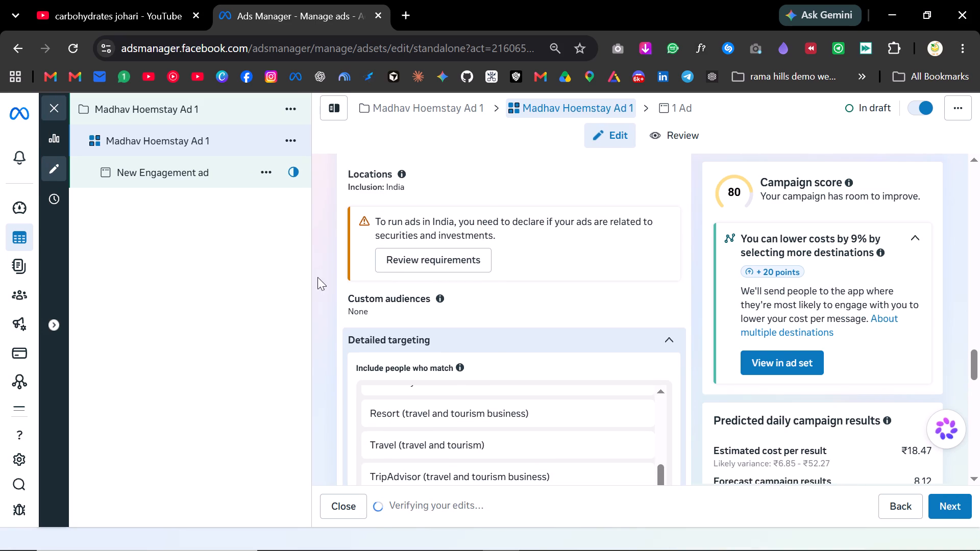
scroll(330, 304, "down", 5)
scroll(330, 304, "up", 10)
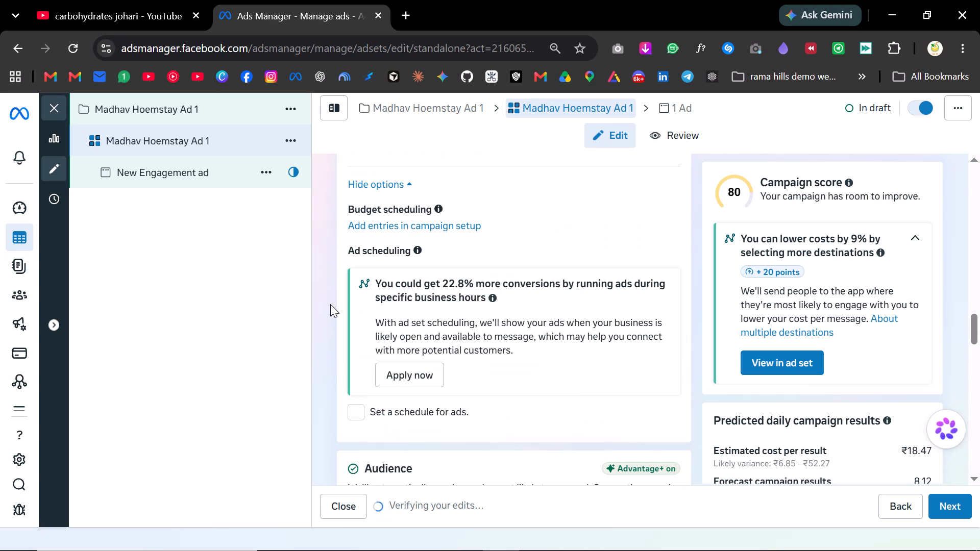
scroll(330, 304, "down", 16)
scroll(330, 304, "down", 5)
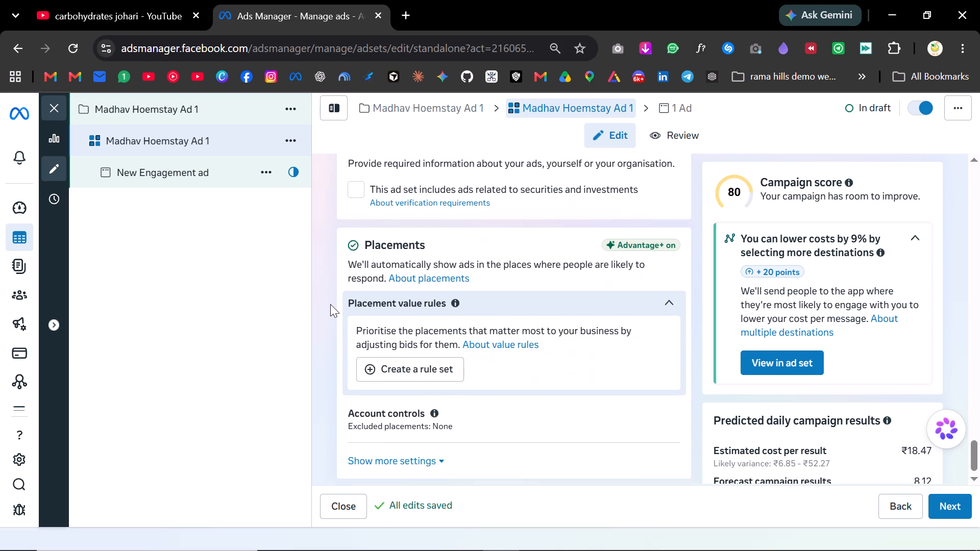
scroll(330, 304, "down", 2)
left_click(407, 457)
scroll(452, 417, "down", 3)
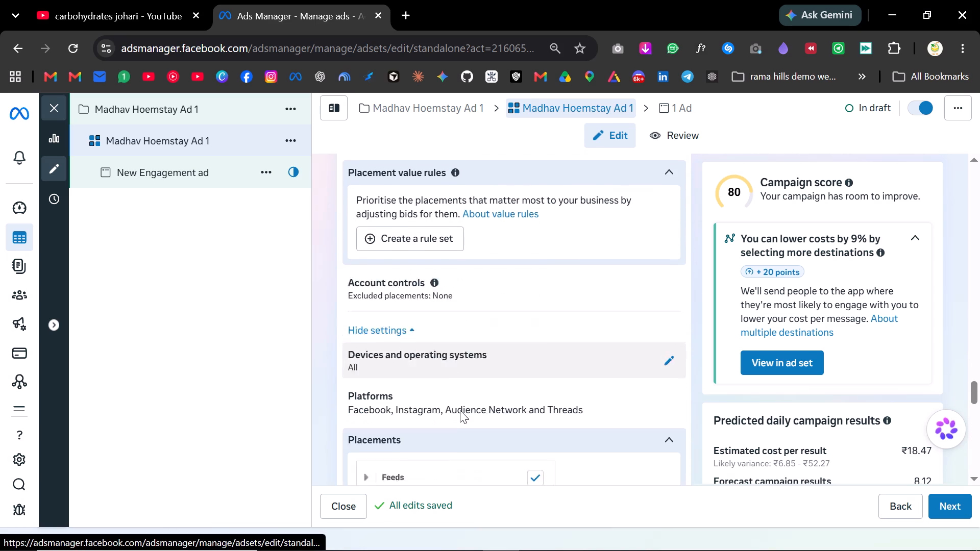
left_click(457, 286)
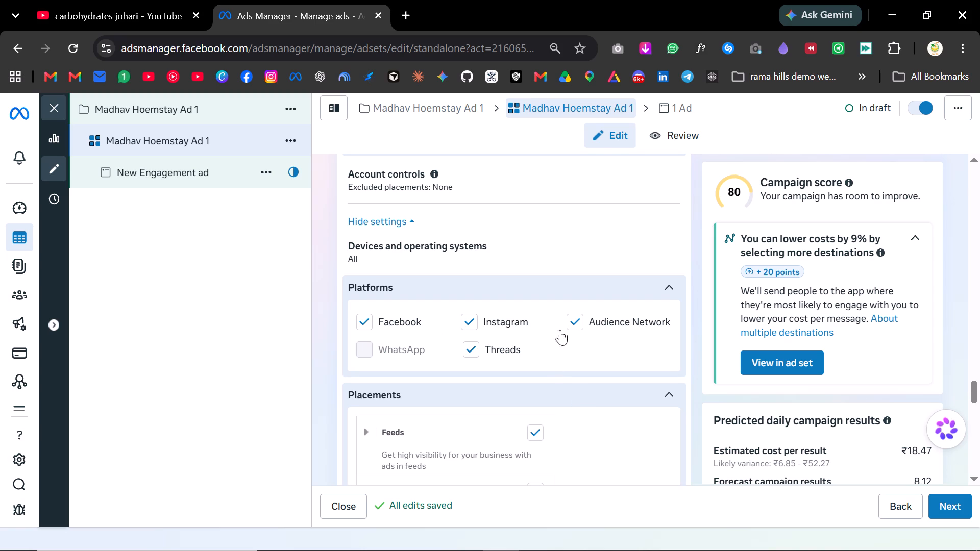
left_click(472, 346)
left_click(575, 320)
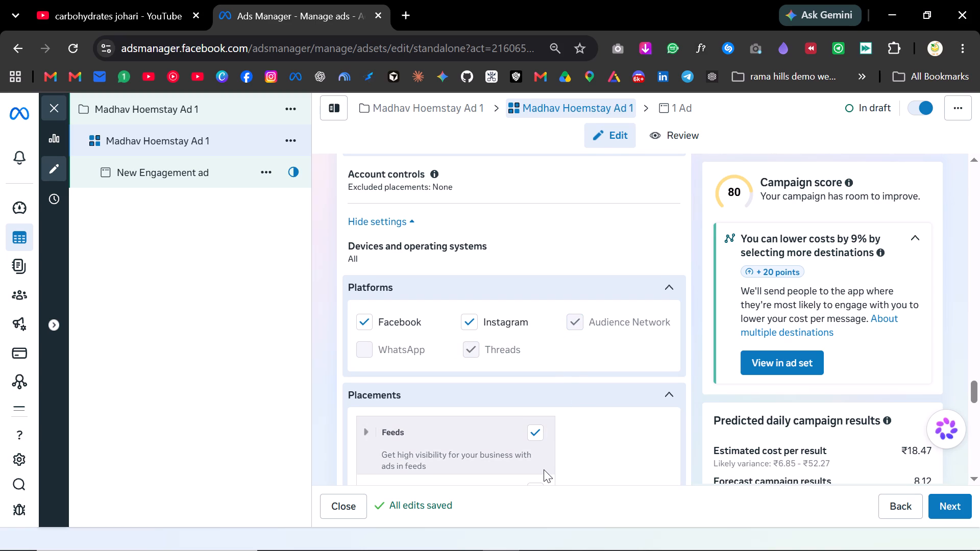
left_click(328, 360)
Review the rest of the ad set's settings, including brand suitability, inventory filters, placements, audience and ad scheduling.
scroll(338, 359, "down", 16)
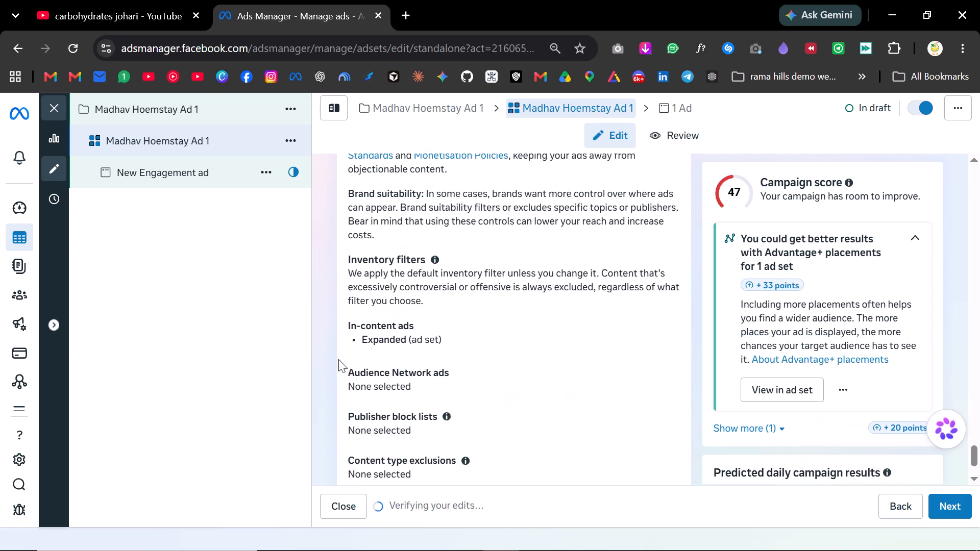
scroll(338, 359, "down", 12)
scroll(338, 359, "up", 20)
scroll(338, 359, "up", 1)
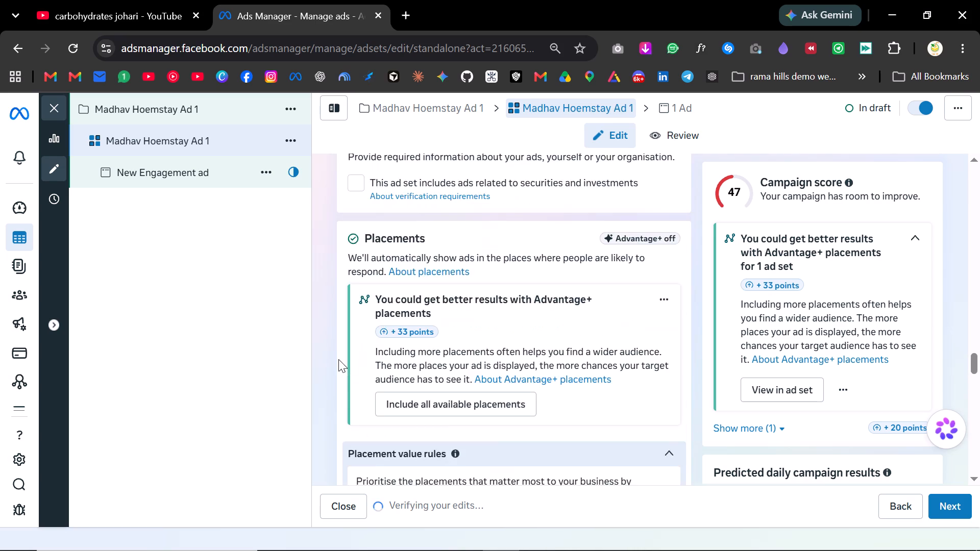
scroll(338, 359, "up", 4)
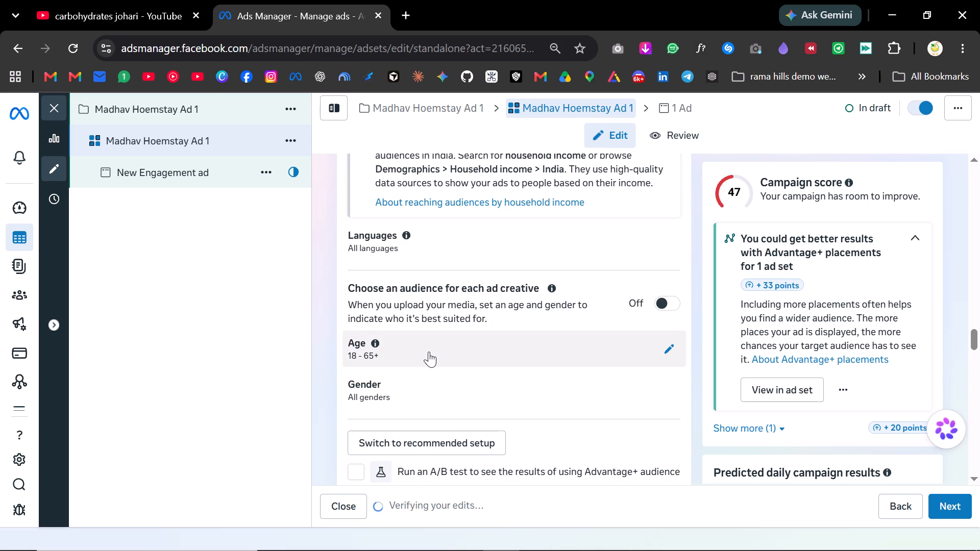
scroll(429, 352, "up", 8)
scroll(384, 289, "up", 5)
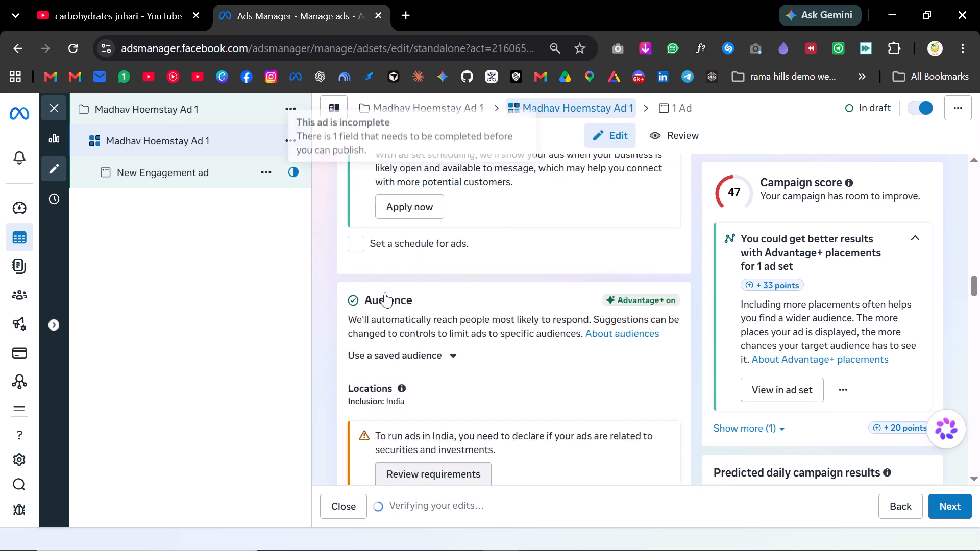
scroll(385, 292, "up", 20)
scroll(385, 292, "up", 6)
scroll(453, 269, "up", 4)
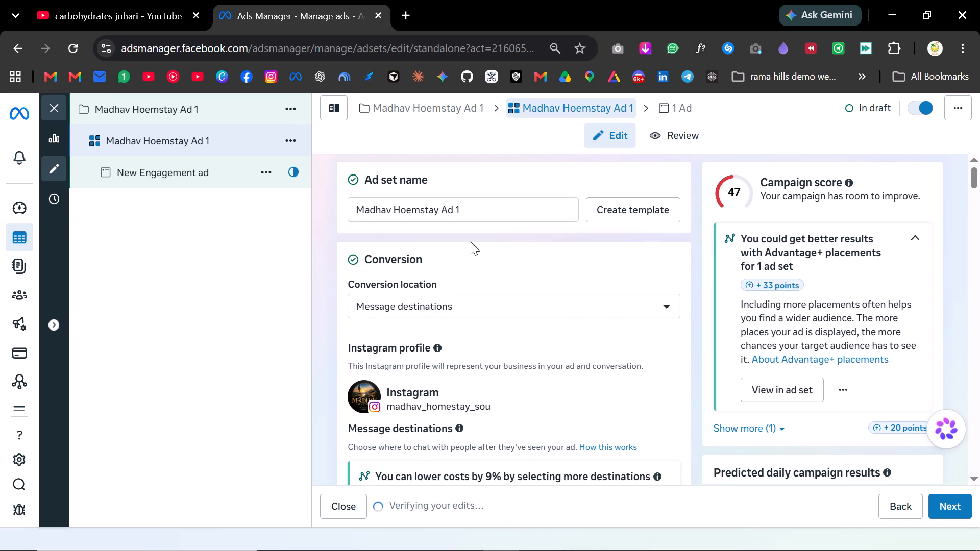
Rename the ad set as Madhav Hoemstay Ad 1 guj.
double_click(496, 200)
left_click(491, 211)
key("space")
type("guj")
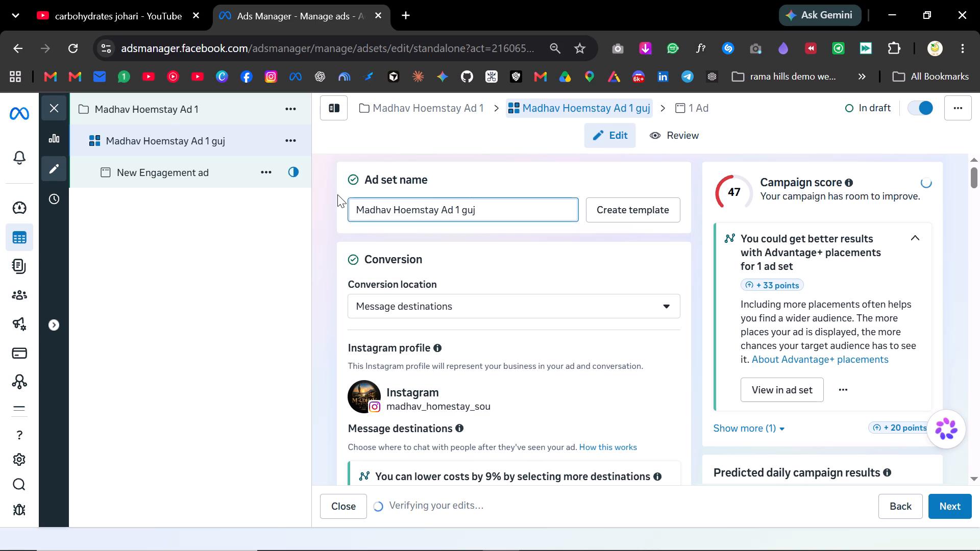
Leave the ad set name field and open the New Engagement ad for editing.
left_click(327, 191)
left_click(201, 161)
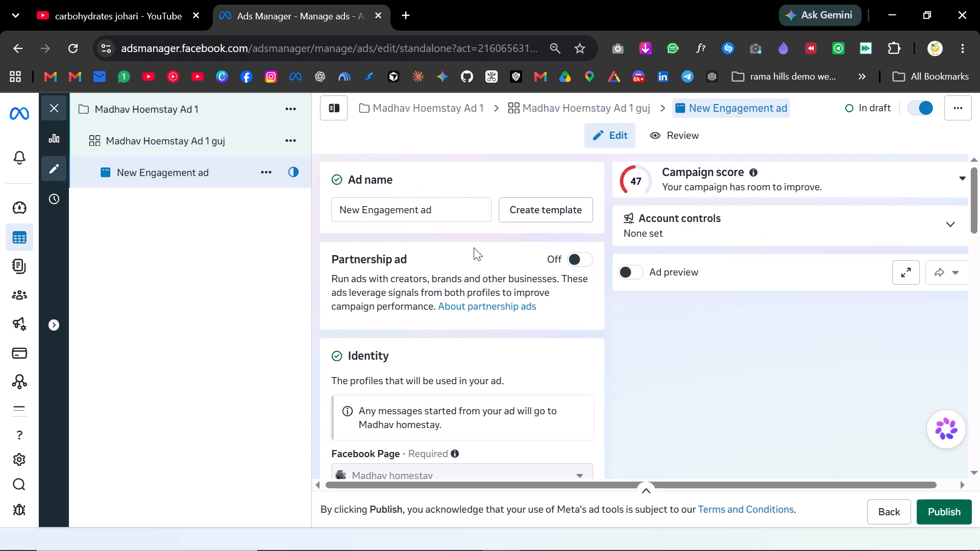
Collapse the change verification notice and review the ad's identity, ad setup, creative and conversation sections.
scroll(636, 263, "down", 2)
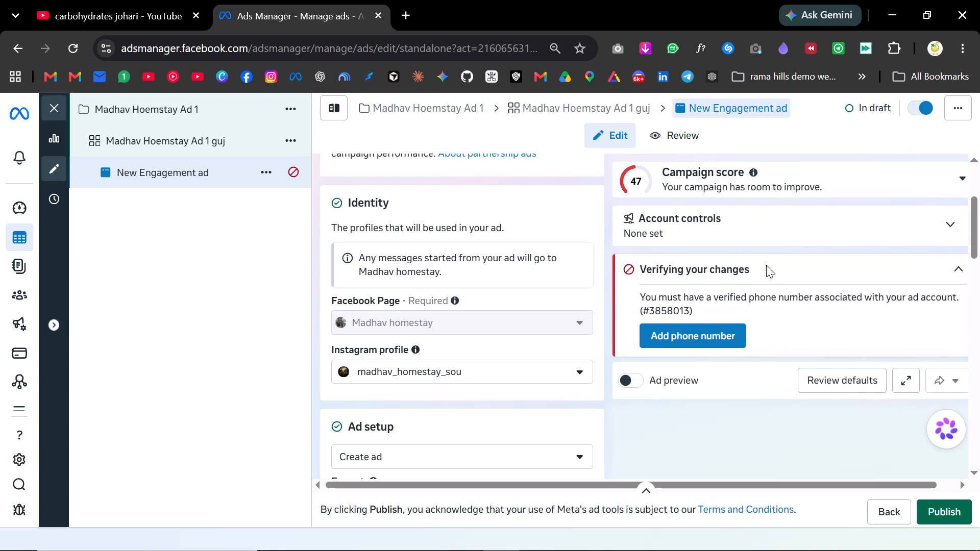
left_click(953, 272)
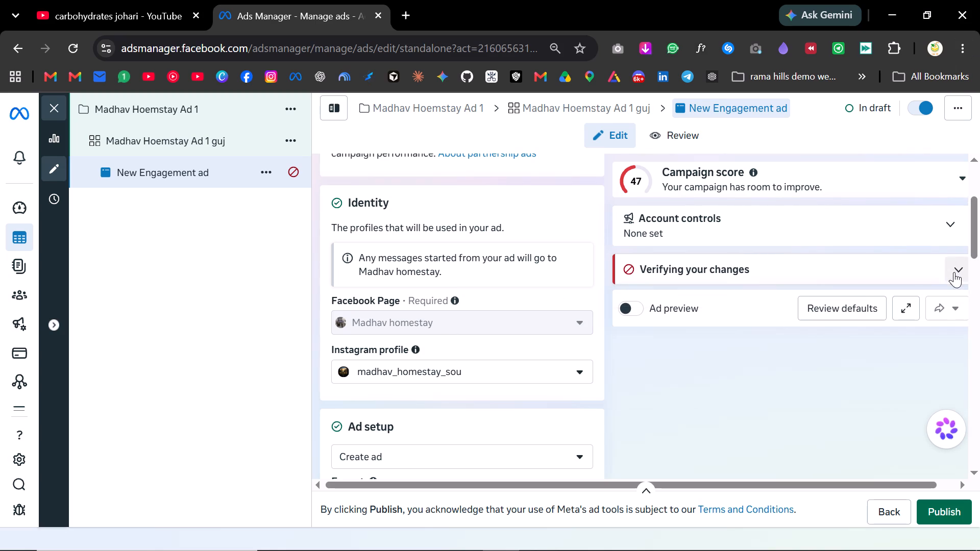
scroll(408, 300, "up", 5)
scroll(408, 300, "down", 5)
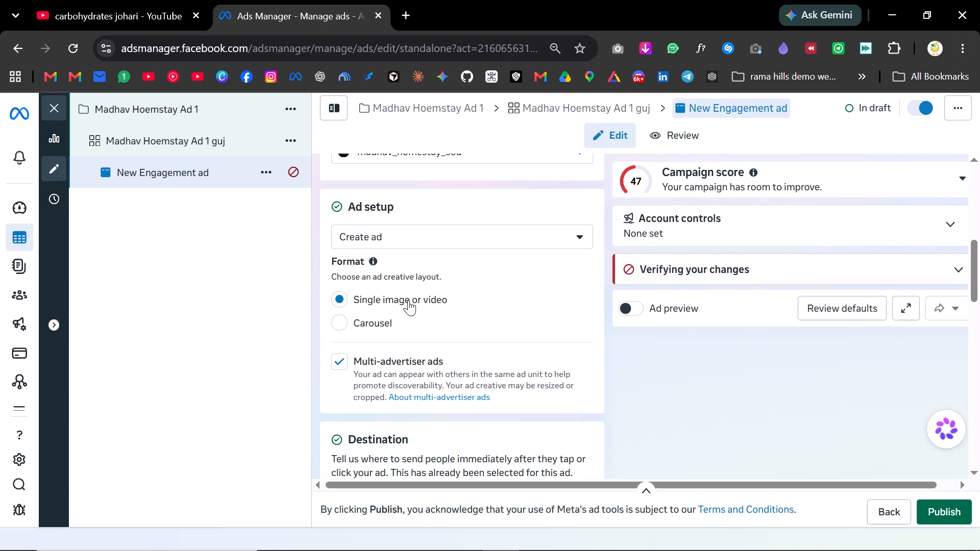
scroll(408, 300, "down", 7)
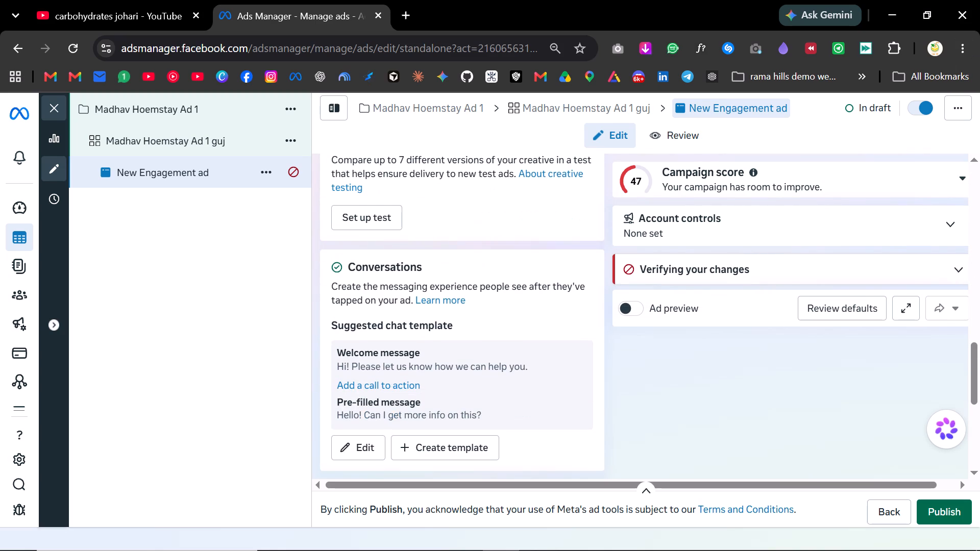
scroll(367, 413, "up", 3)
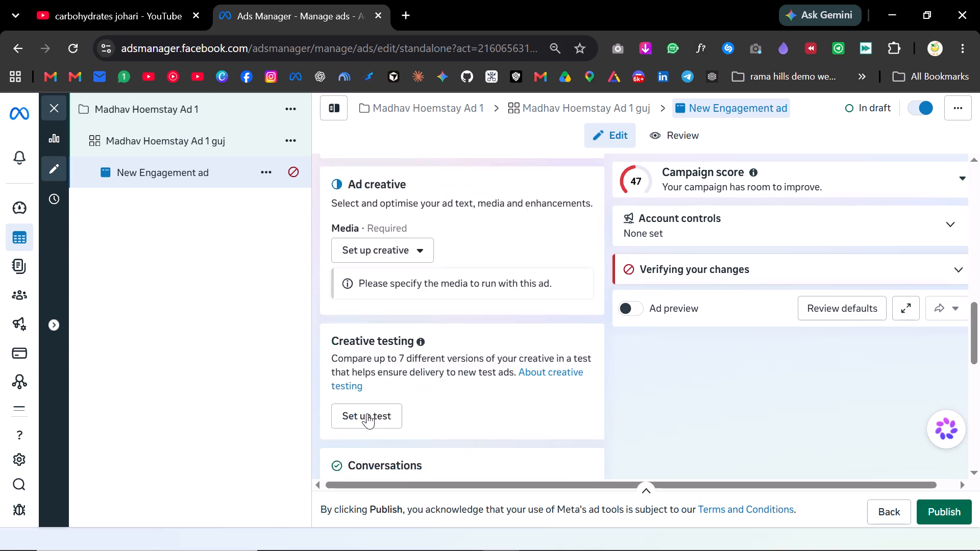
scroll(367, 413, "up", 3)
scroll(367, 413, "down", 3)
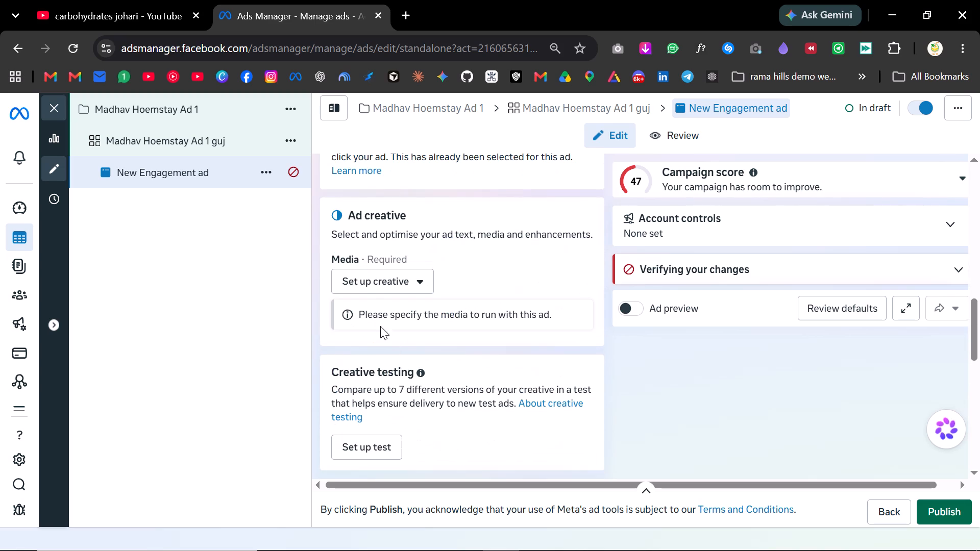
scroll(373, 283, "up", 6)
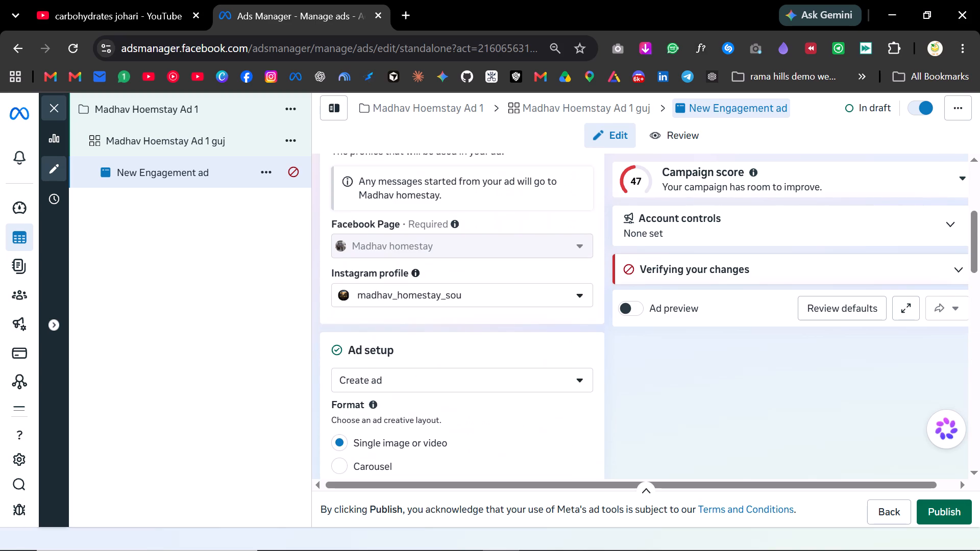
scroll(373, 283, "up", 5)
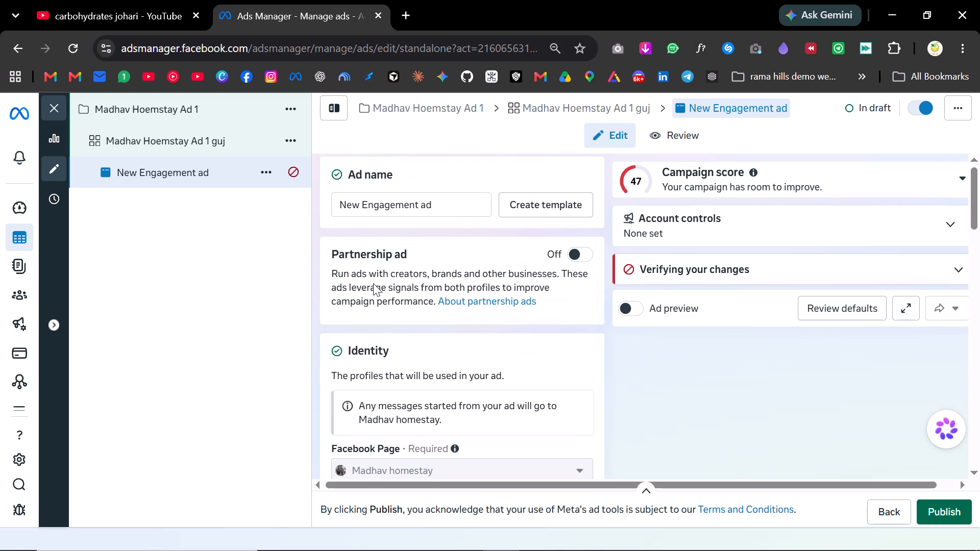
Start setting up the ad creative as a video ad.
scroll(373, 283, "down", 7)
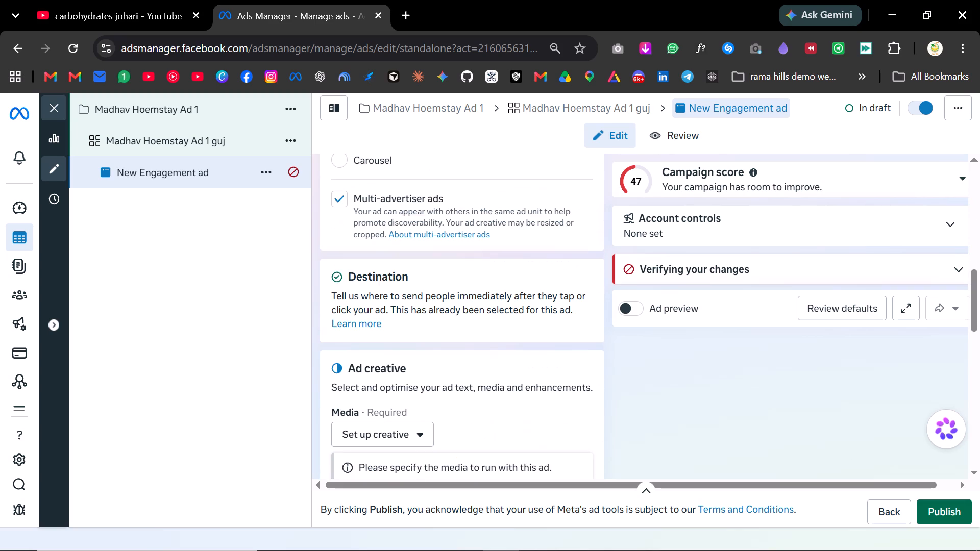
left_click(369, 431)
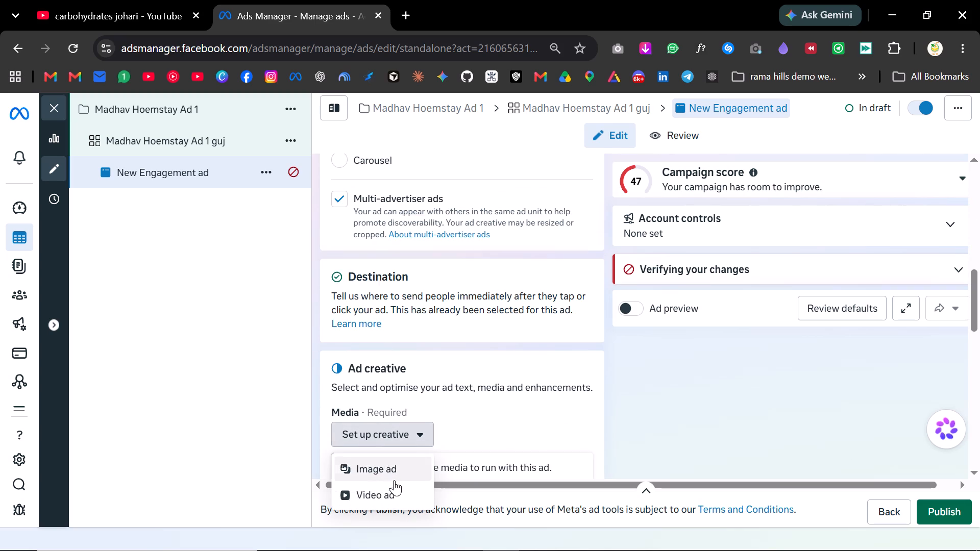
left_click(389, 489)
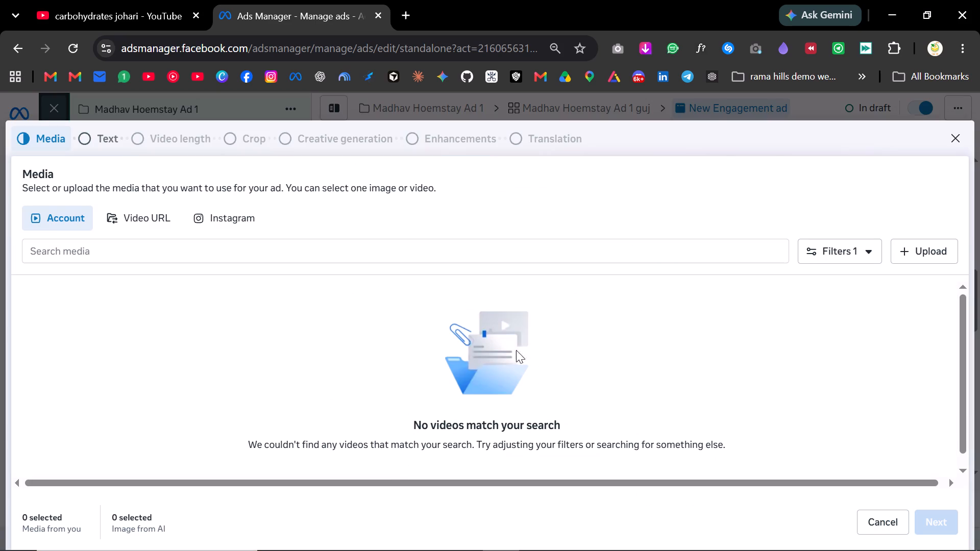
Start a video upload and search the Downloads folder for "madhav".
scroll(547, 357, "down", 3)
left_click(917, 243)
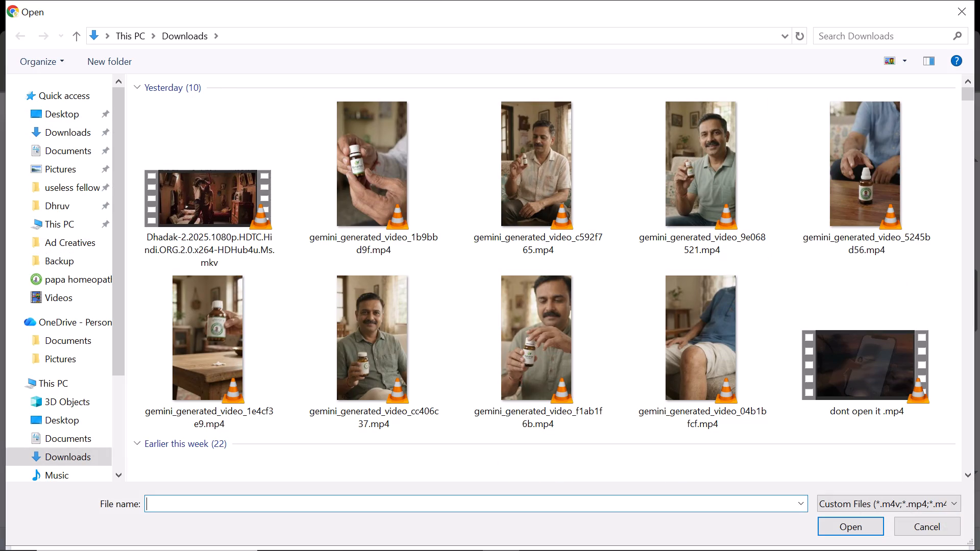
left_click(875, 34)
type("madhav")
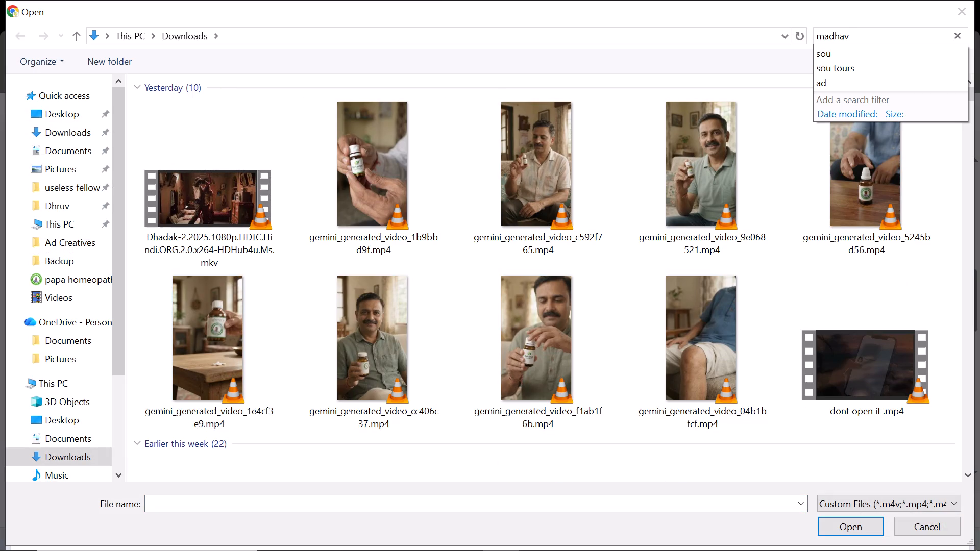
left_click(459, 181)
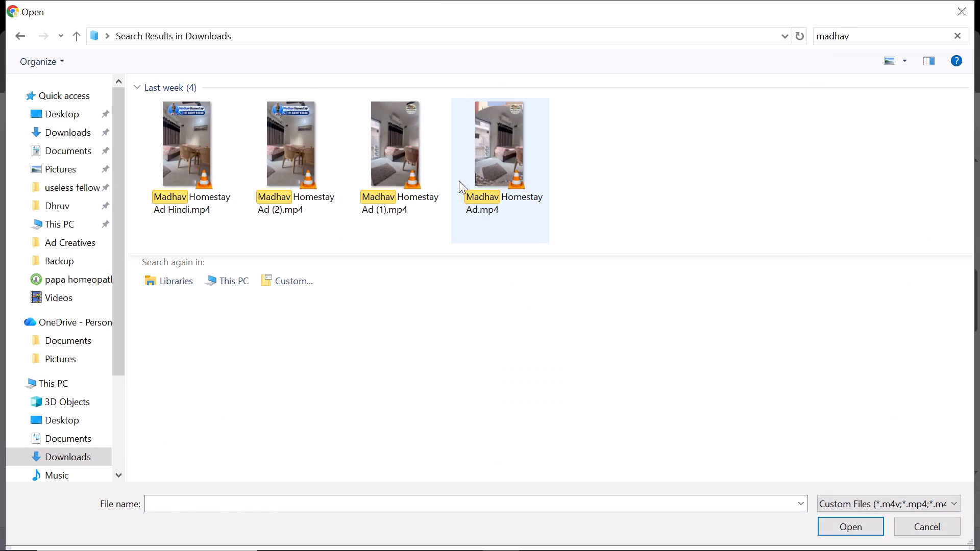
Preview Madhav Homestay Ad (2).mp4 in VLC media player, and close the player.
left_click(298, 179)
right_click(298, 179)
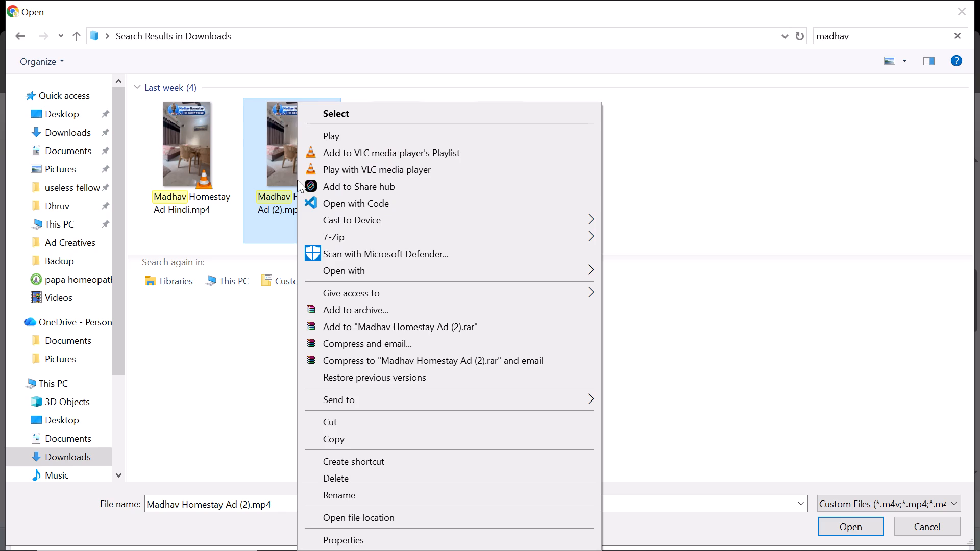
left_click(361, 128)
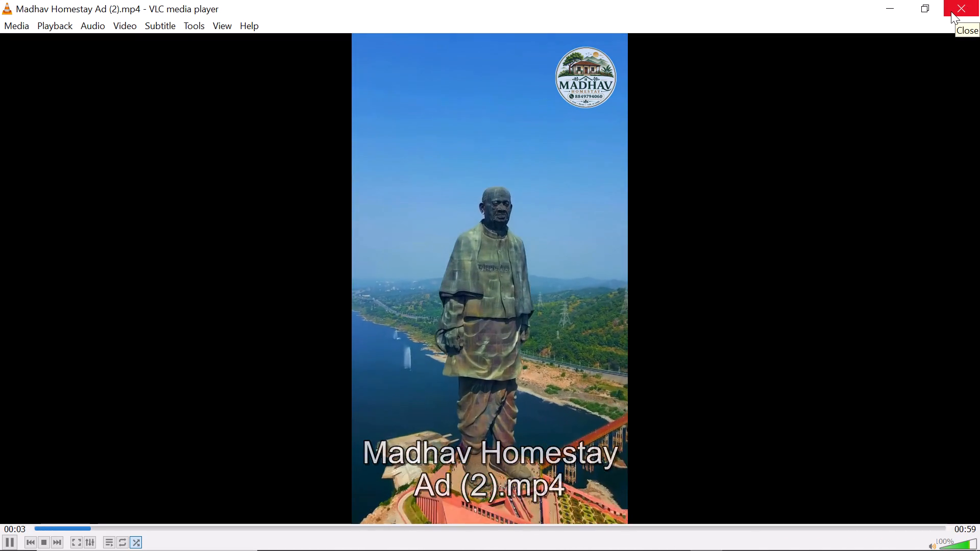
left_click(951, 11)
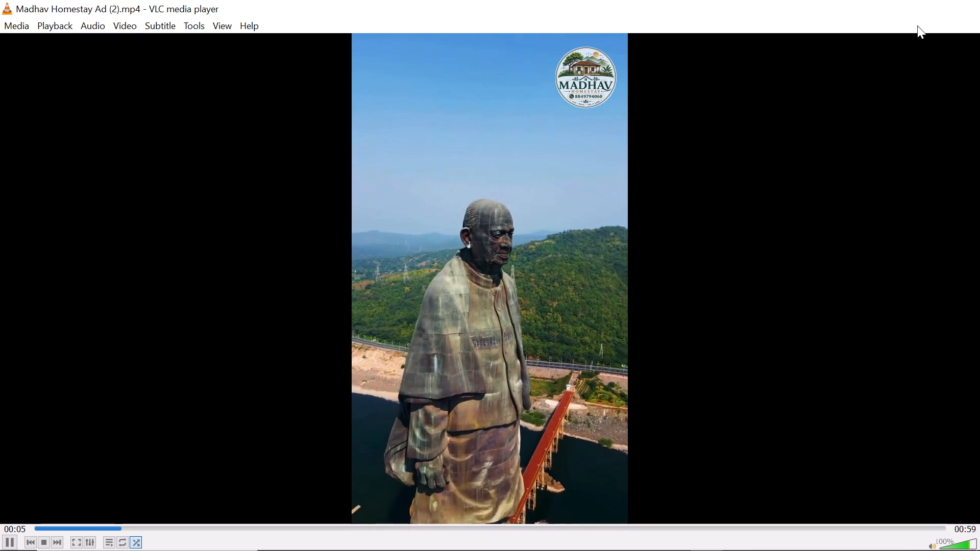
Upload Madhav Homestay Ad (2).mp4, select it as the ad's media and continue to the text stage.
double_click(292, 176)
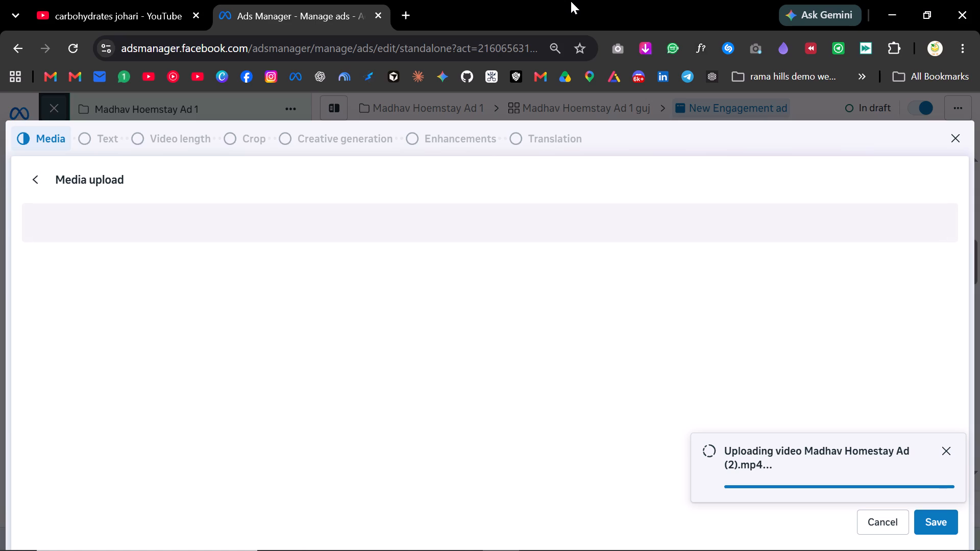
scroll(630, 347, "down", 4)
left_click(931, 519)
left_click(54, 327)
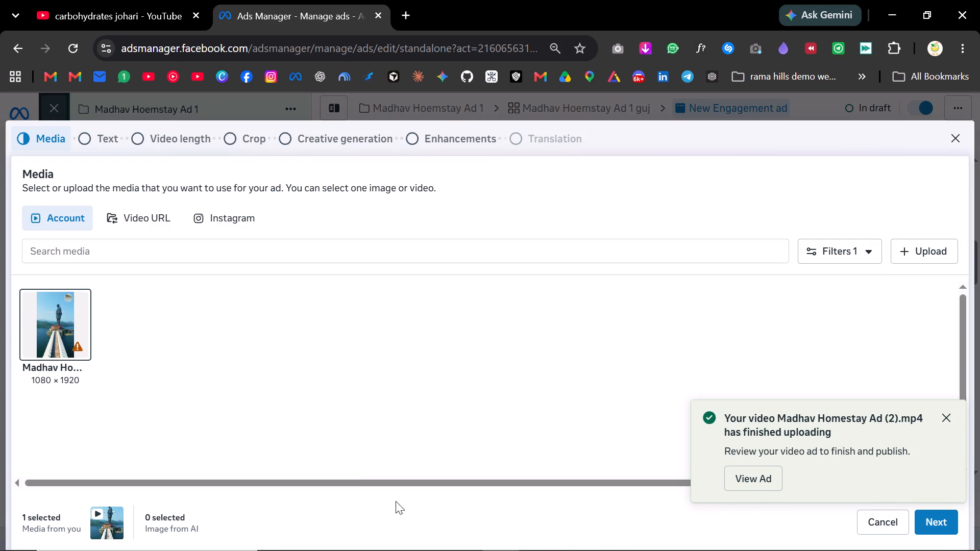
left_click(940, 512)
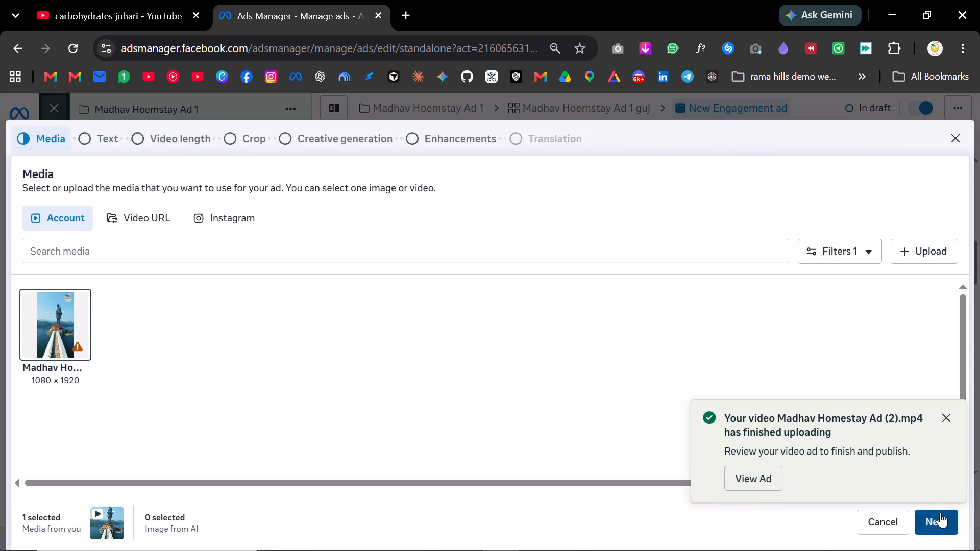
Enter "Best Stay near Statue of unity" as the primary text, copy it, and continue to the video length stage.
left_click(220, 249)
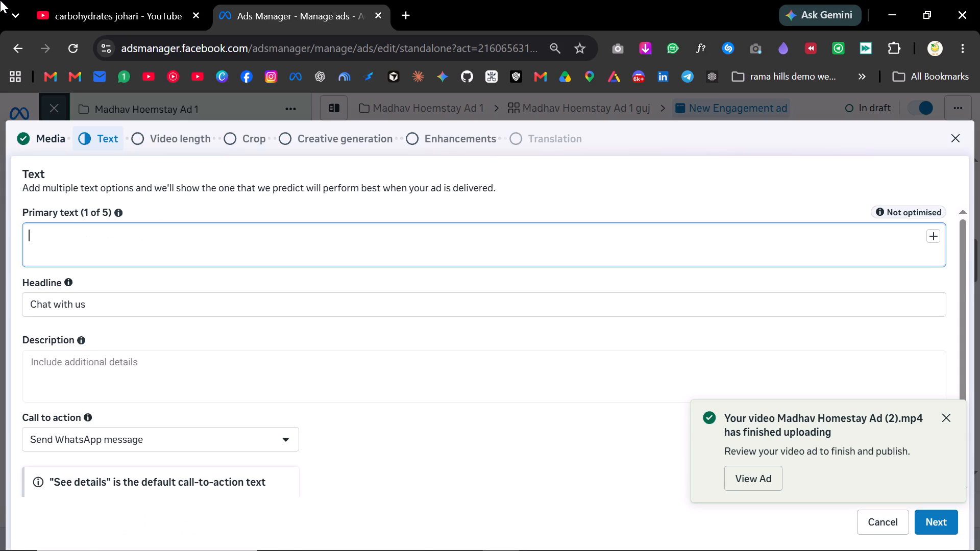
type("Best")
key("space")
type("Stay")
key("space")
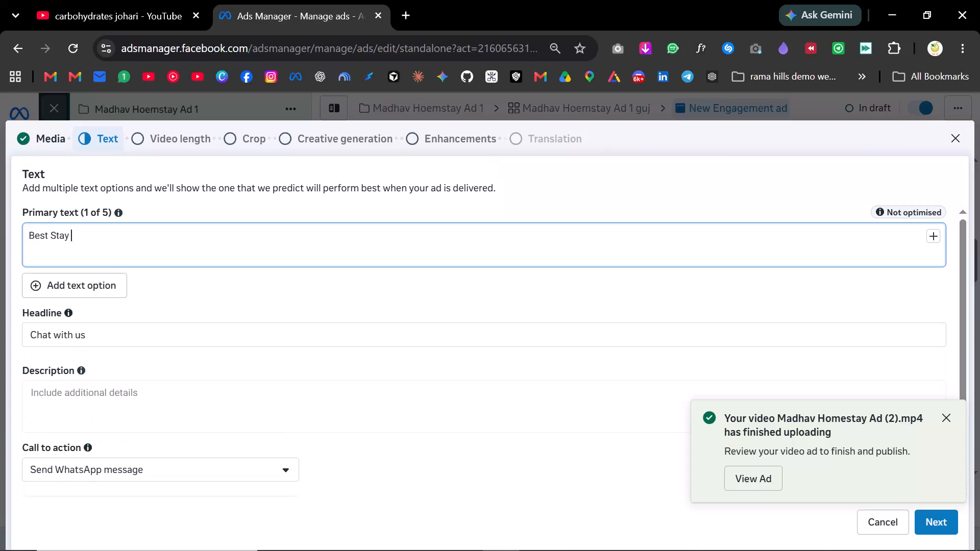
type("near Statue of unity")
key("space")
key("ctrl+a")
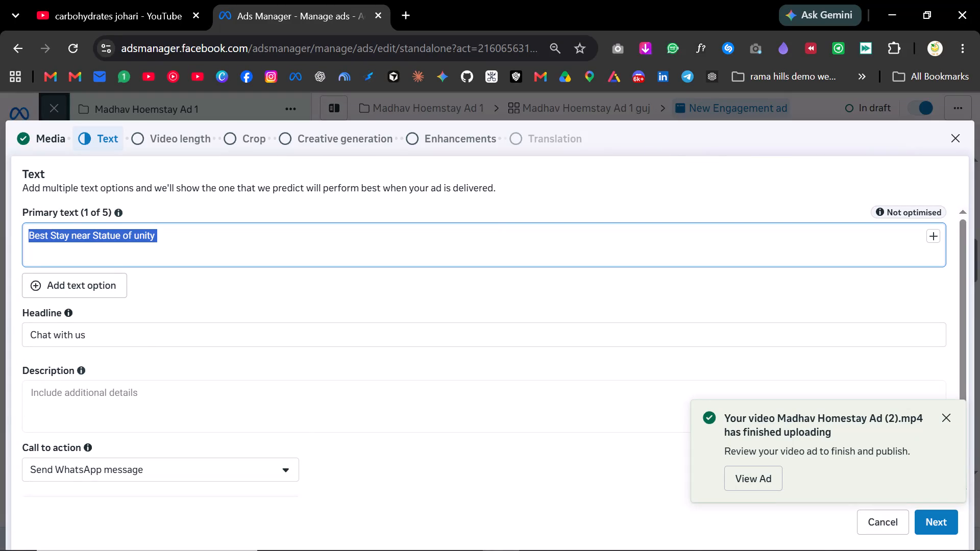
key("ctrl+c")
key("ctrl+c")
left_click(163, 408)
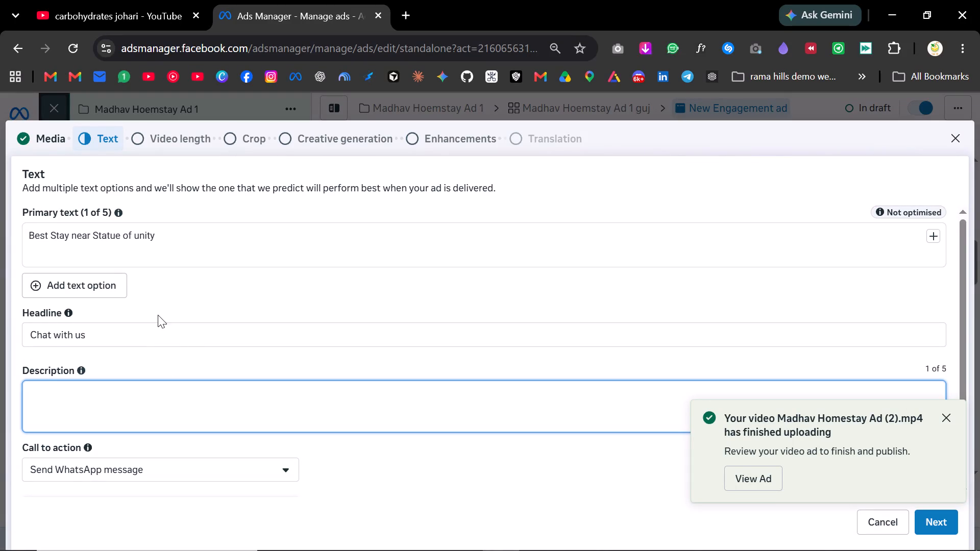
scroll(158, 314, "up", 1)
scroll(263, 304, "up", 1)
left_click(952, 519)
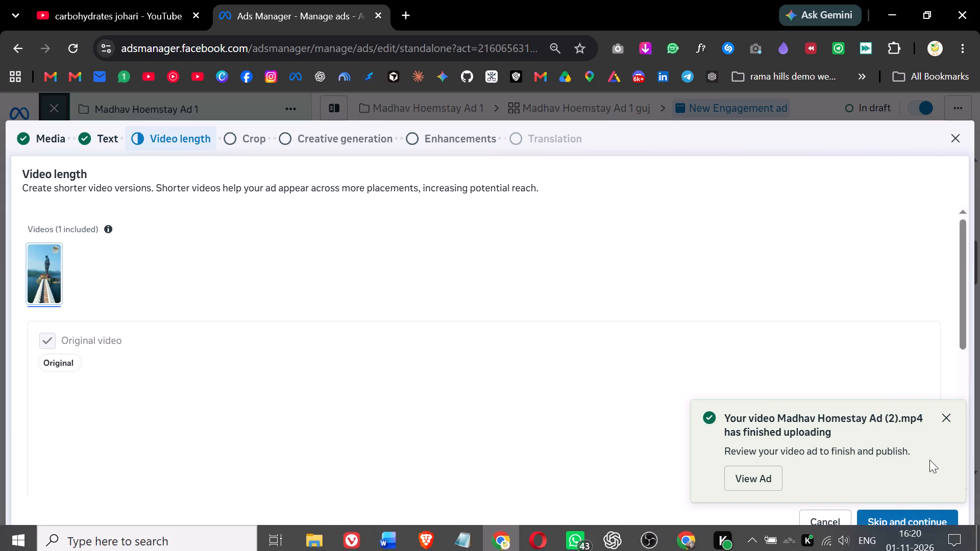
Dismiss the video upload notification.
left_click(943, 423)
Advance the creative setup to the enhancements stage, keeping the full-length video and original crops, without adding AI-generated images.
scroll(662, 341, "down", 2)
scroll(656, 352, "up", 1)
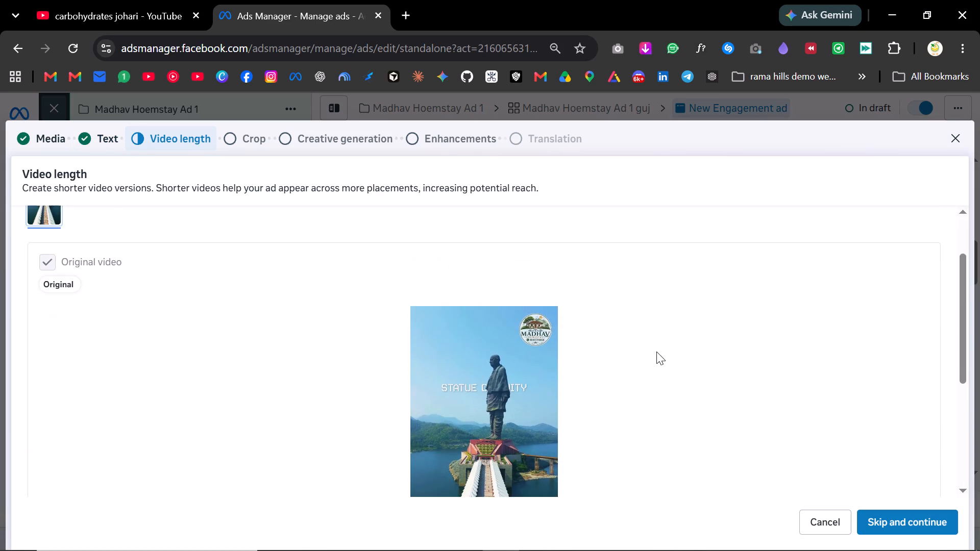
scroll(773, 427, "down", 6)
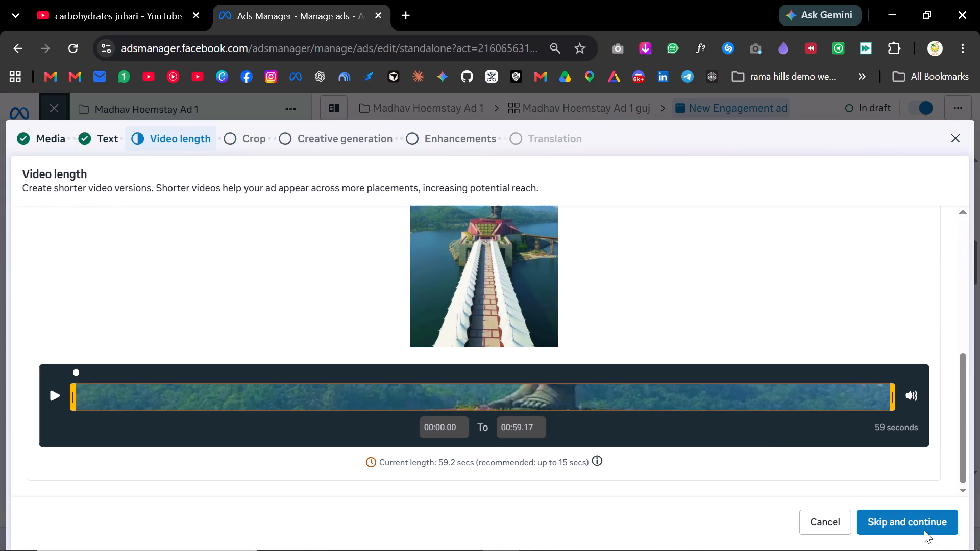
left_click(919, 522)
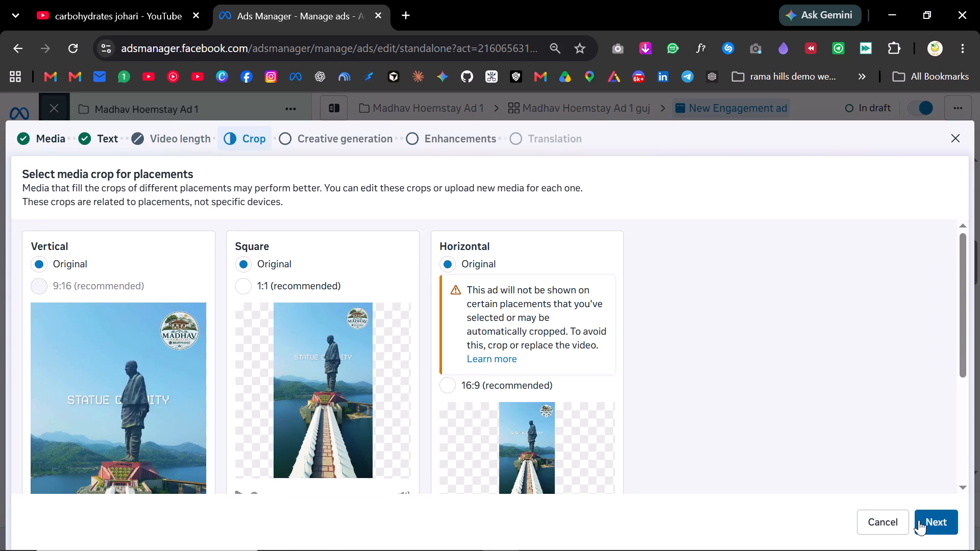
left_click(937, 520)
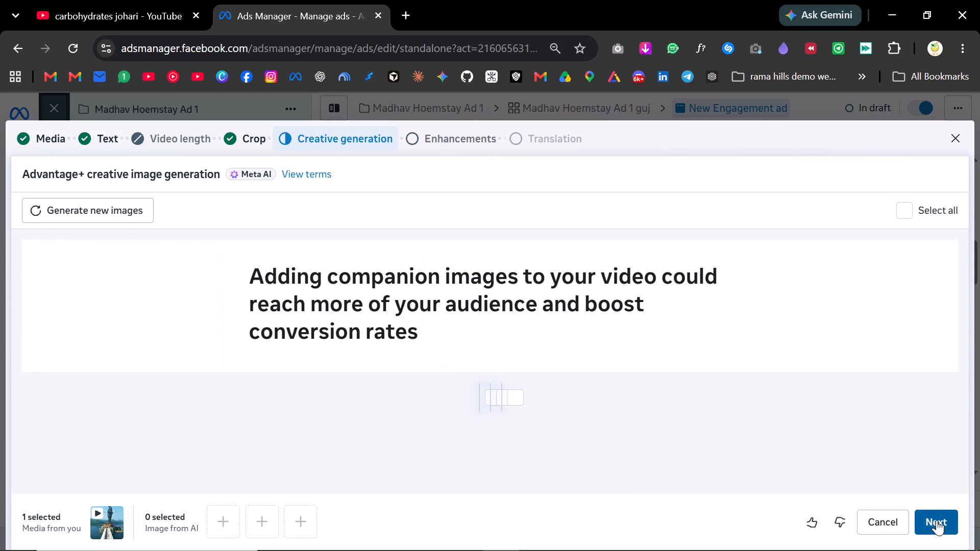
left_click(937, 520)
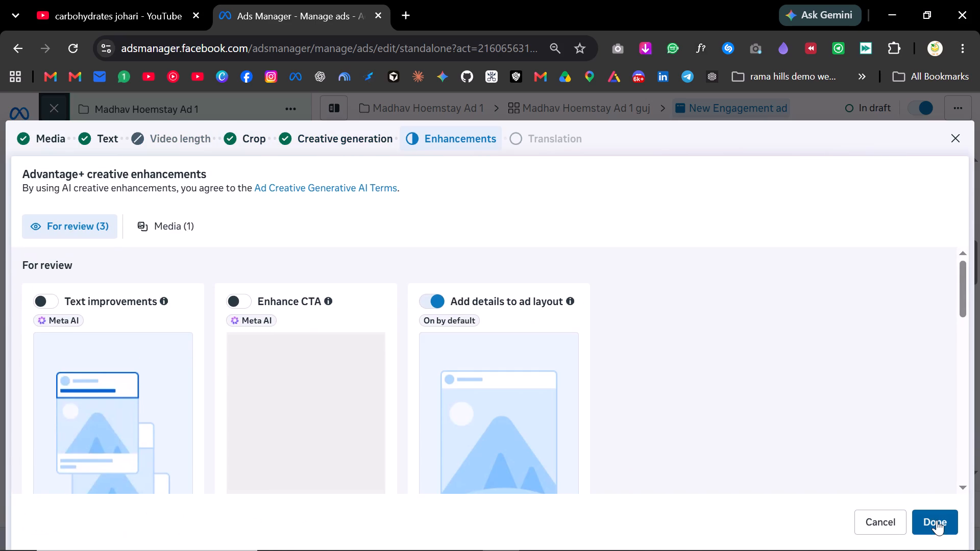
Examine the creative enhancements offered for review: text improvements, Enhance CTA and added ad layout details.
scroll(520, 300, "down", 2)
scroll(520, 300, "up", 1)
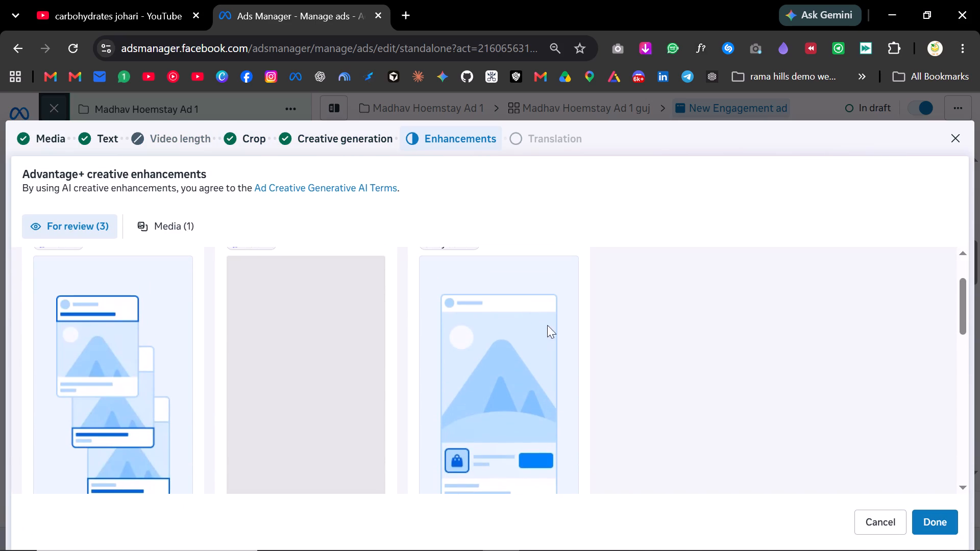
scroll(569, 422, "up", 1)
scroll(569, 421, "down", 2)
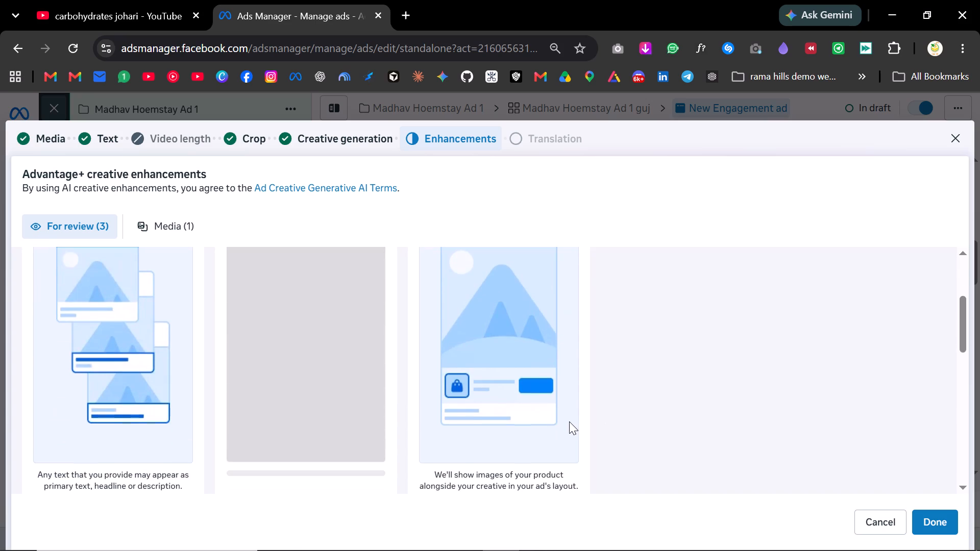
scroll(569, 421, "up", 2)
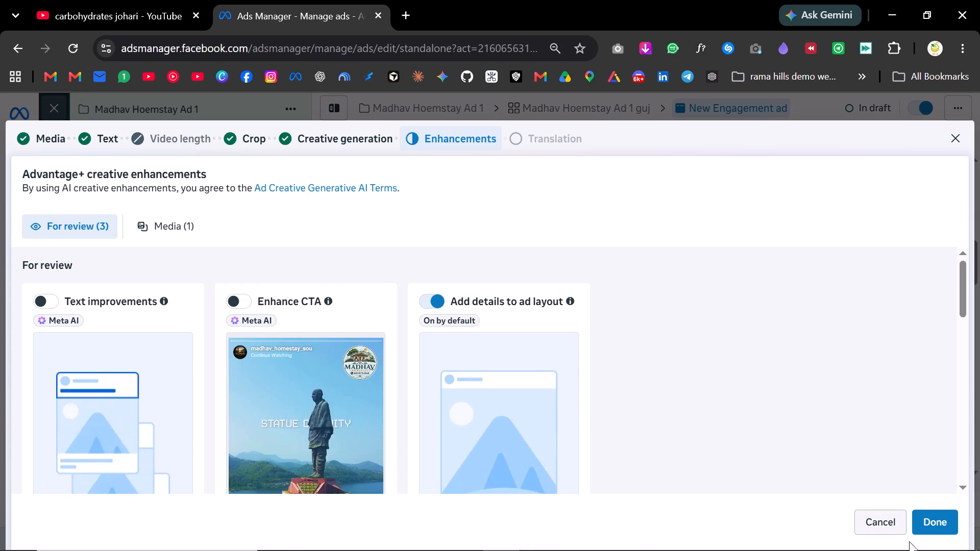
scroll(689, 401, "down", 2)
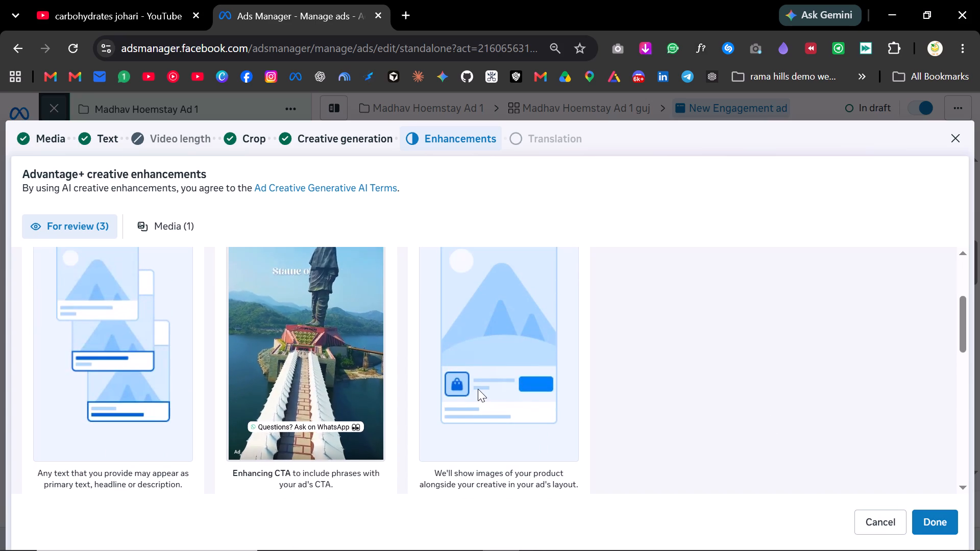
scroll(492, 387, "up", 3)
scroll(501, 397, "down", 4)
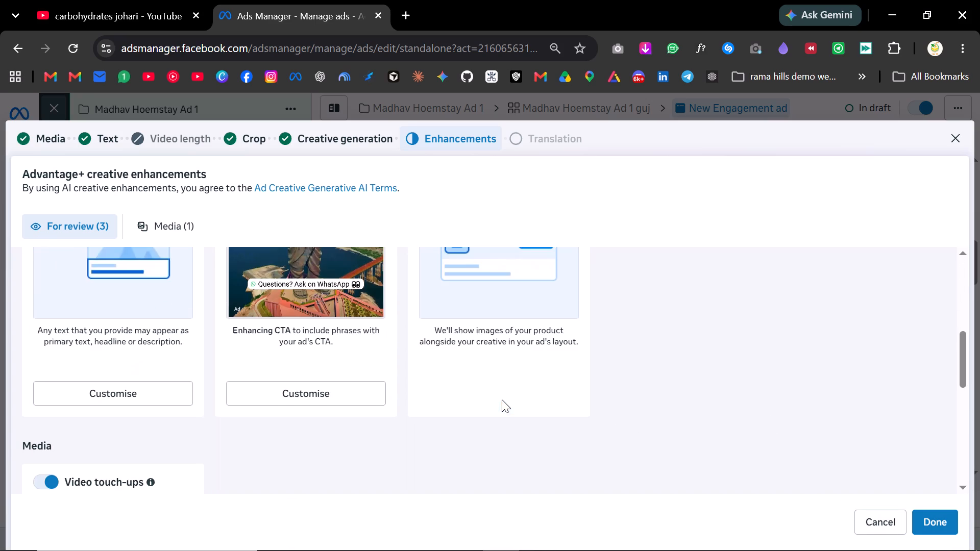
Turn off the Video touch-ups enhancement and finish the creative setup.
scroll(688, 388, "down", 3)
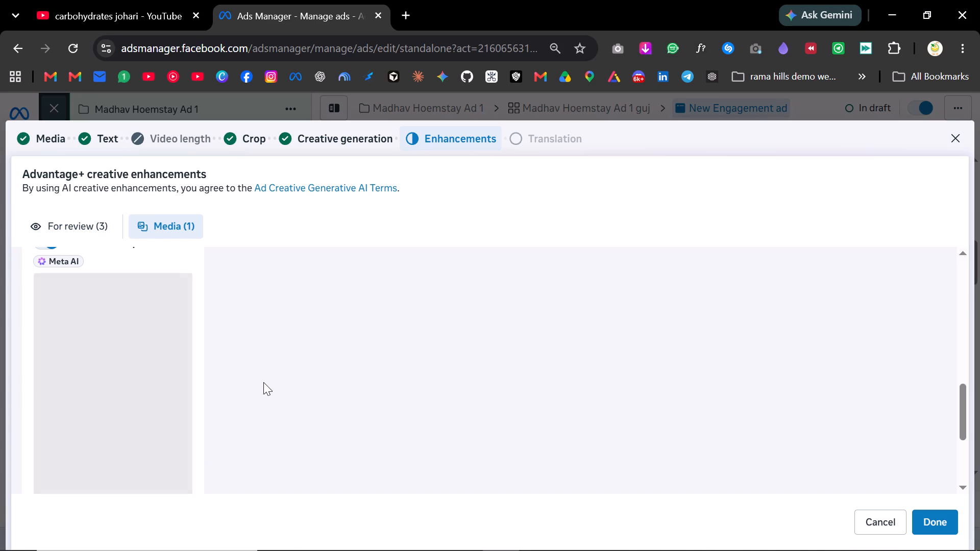
scroll(263, 381, "up", 1)
scroll(263, 380, "down", 8)
scroll(262, 379, "up", 2)
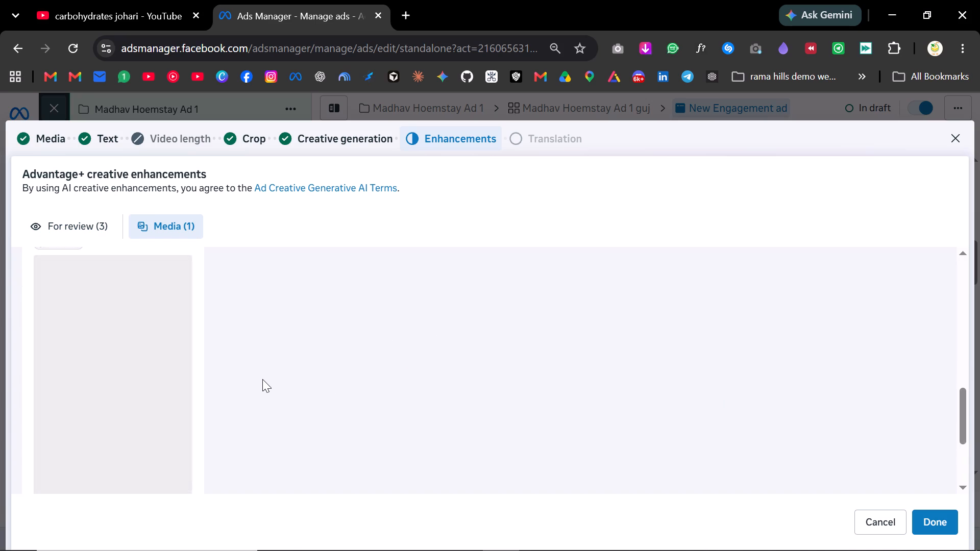
scroll(262, 379, "up", 2)
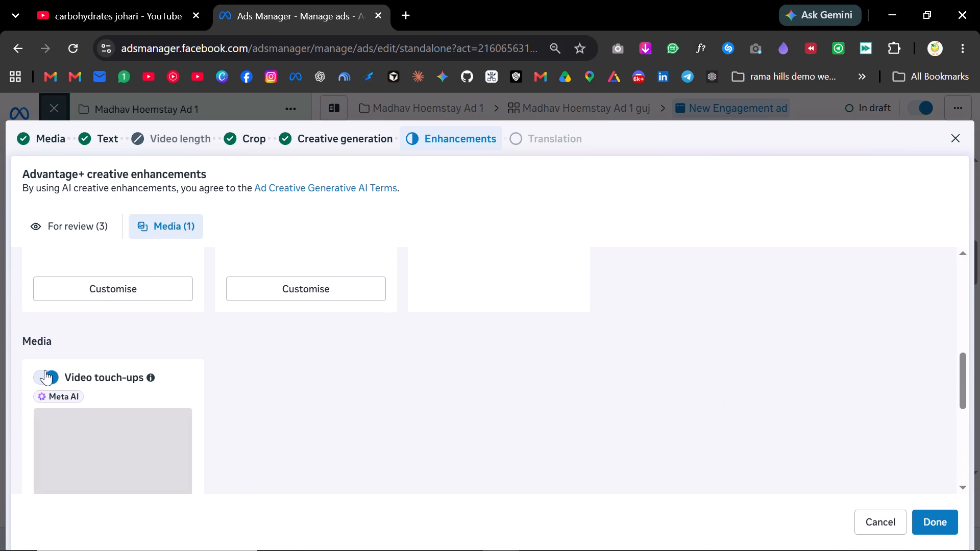
scroll(227, 388, "down", 3)
scroll(227, 381, "up", 1)
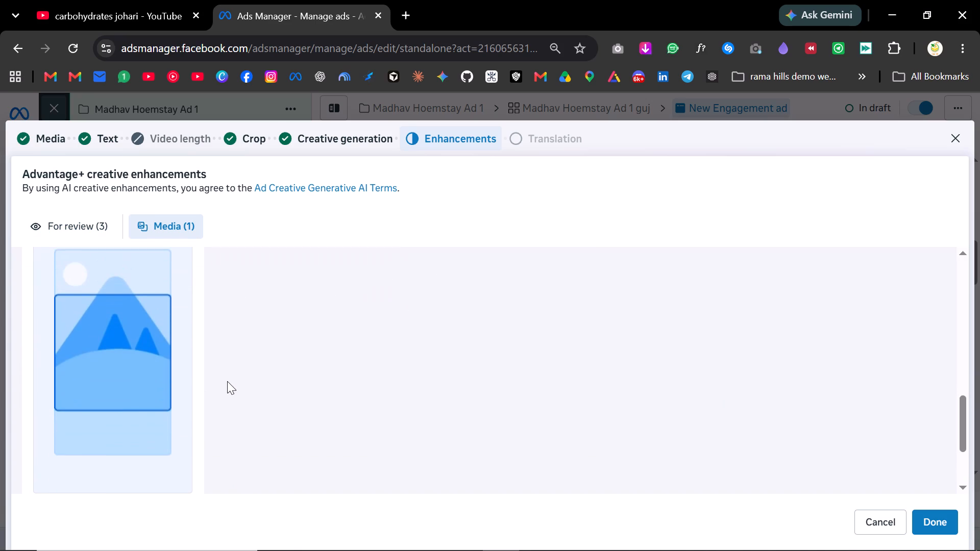
scroll(227, 381, "down", 1)
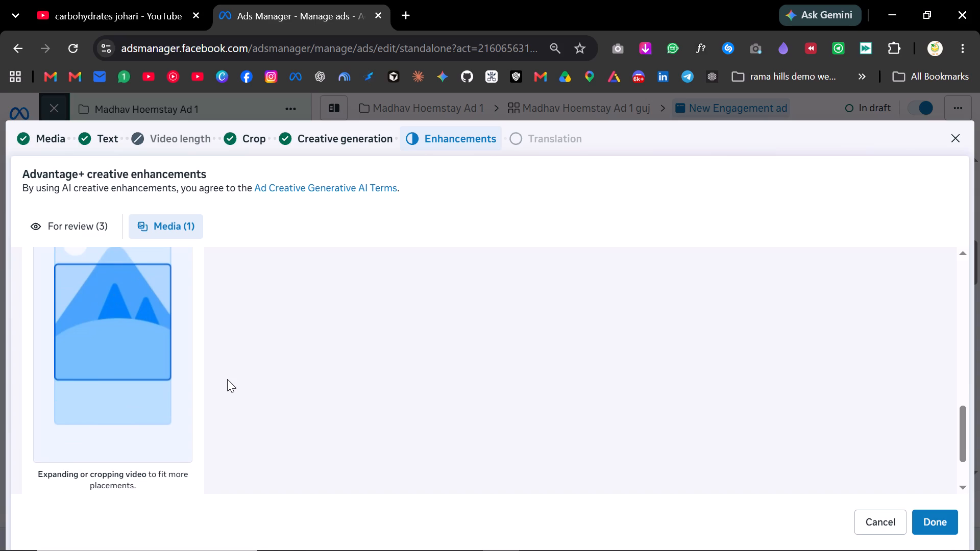
scroll(174, 362, "up", 2)
left_click(50, 294)
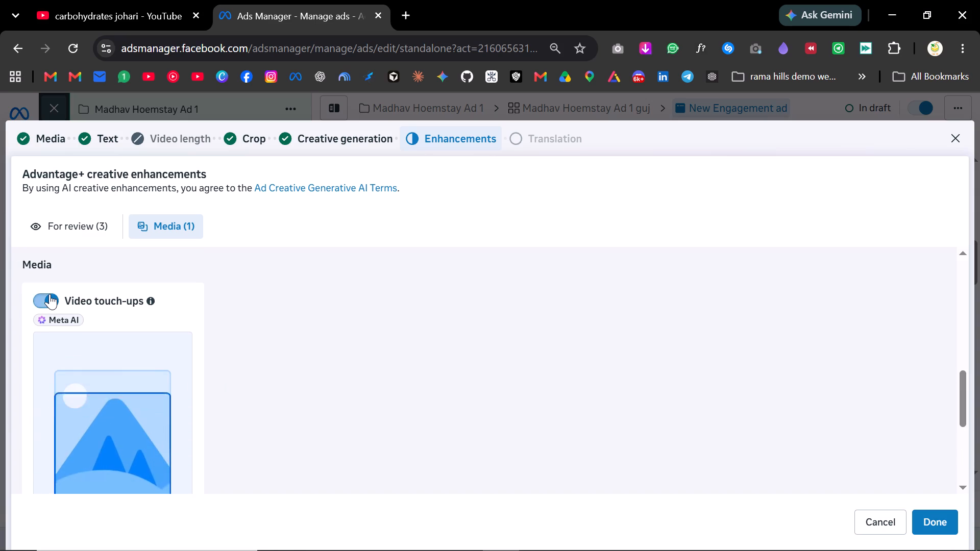
left_click(951, 522)
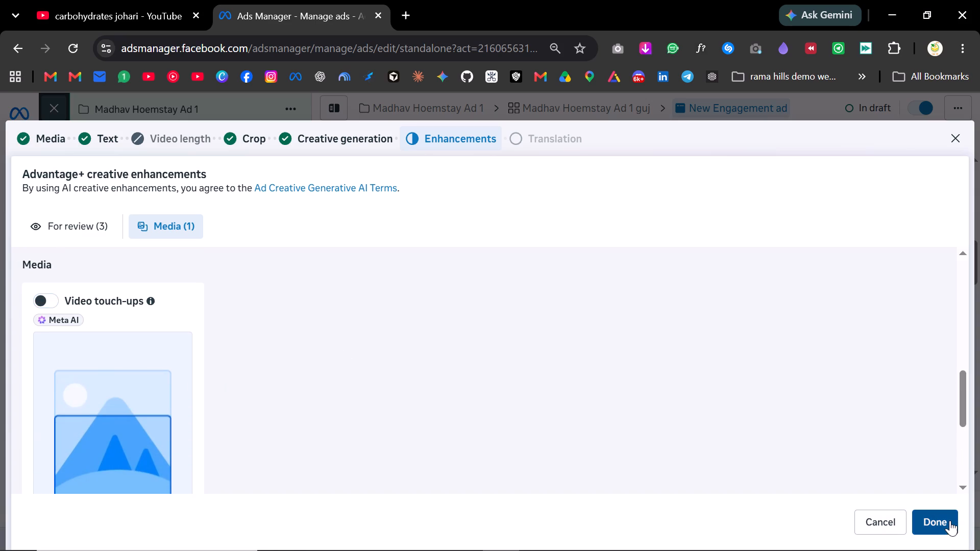
Start verifying a phone number for the ad account and set its country code to India (IN+91).
scroll(481, 265, "down", 2)
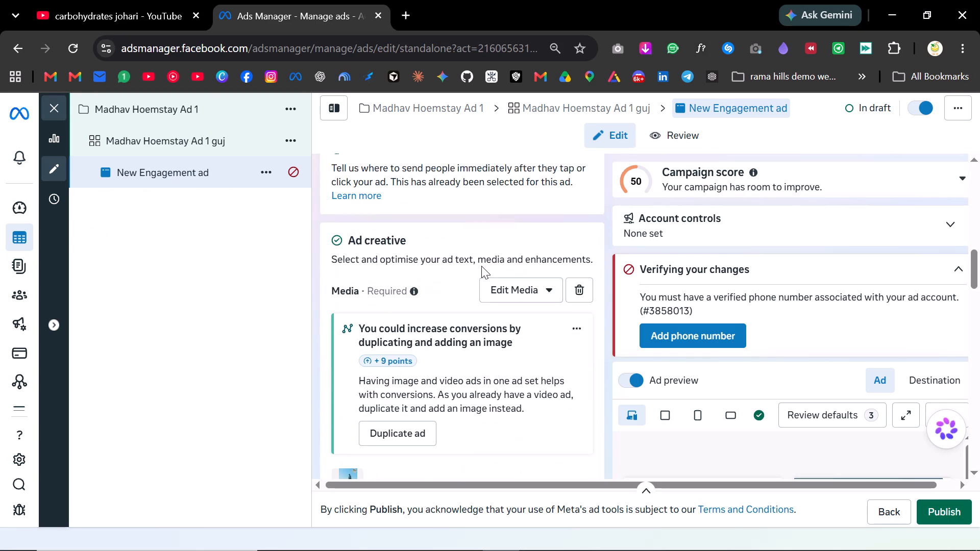
left_click(715, 334)
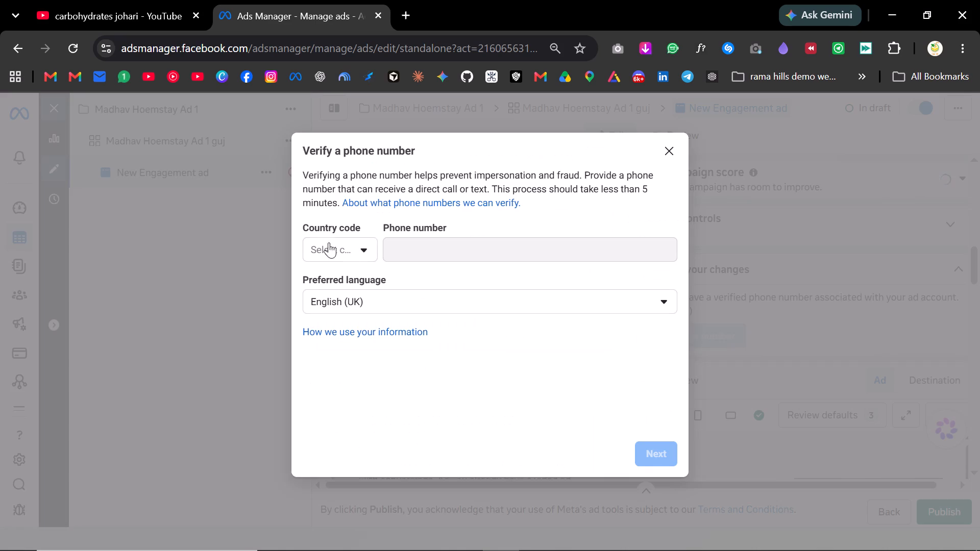
left_click(319, 238)
type("india")
left_click(376, 300)
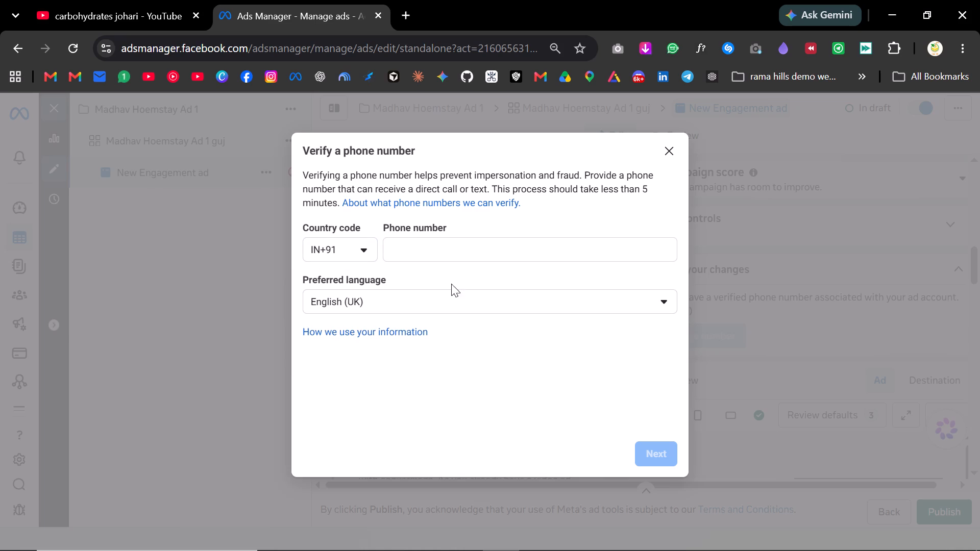
left_click(451, 293)
left_click(451, 293)
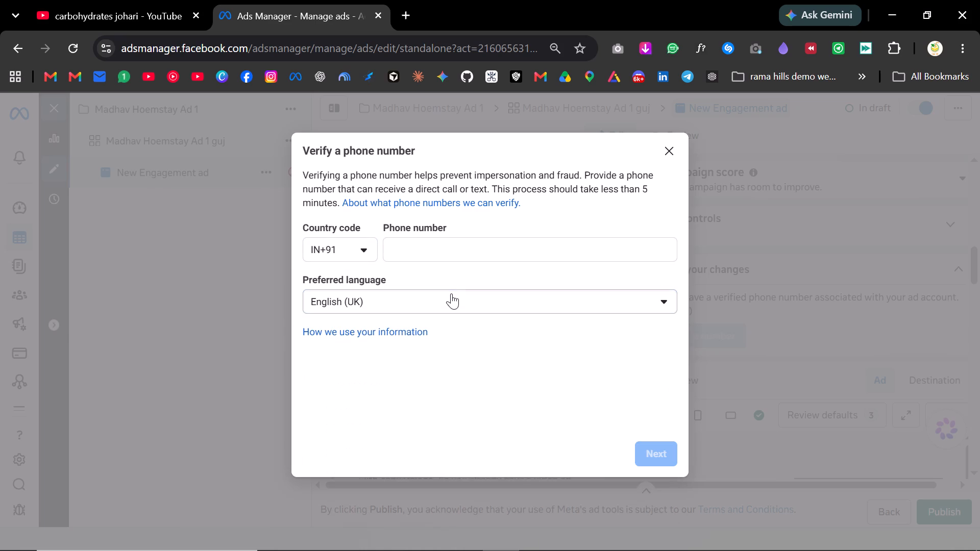
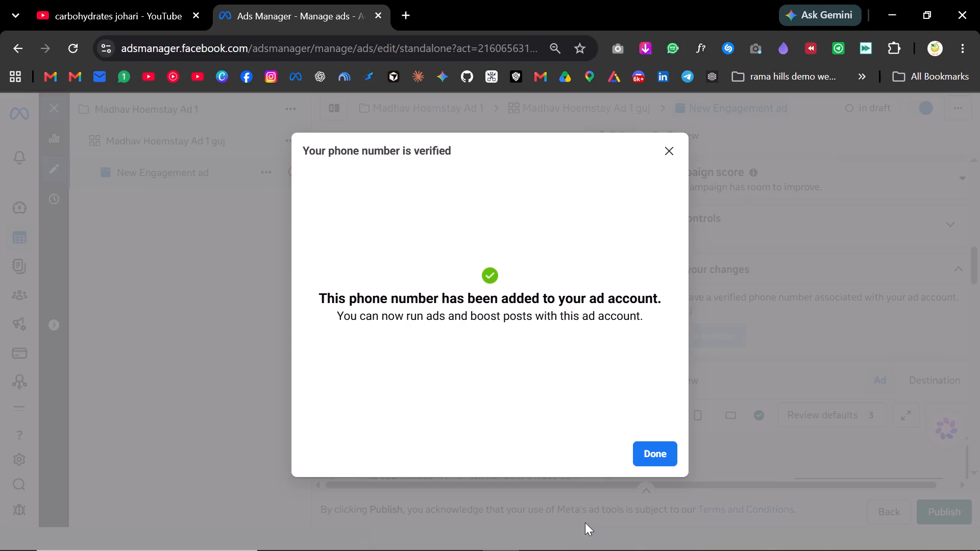
left_click(649, 445)
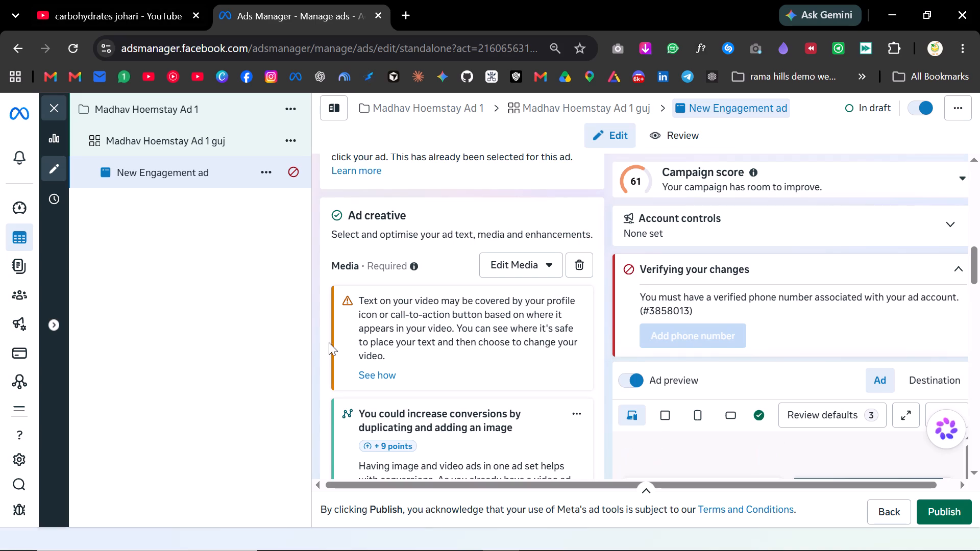
Edit the ad's suggested chat template in Conversations and set its call to action to Call now.
scroll(468, 367, "down", 8)
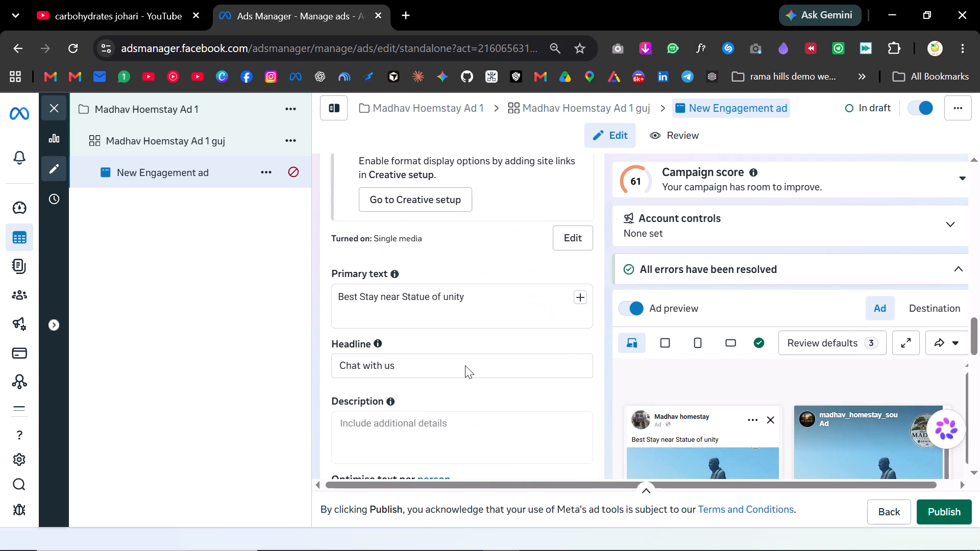
scroll(465, 365, "down", 9)
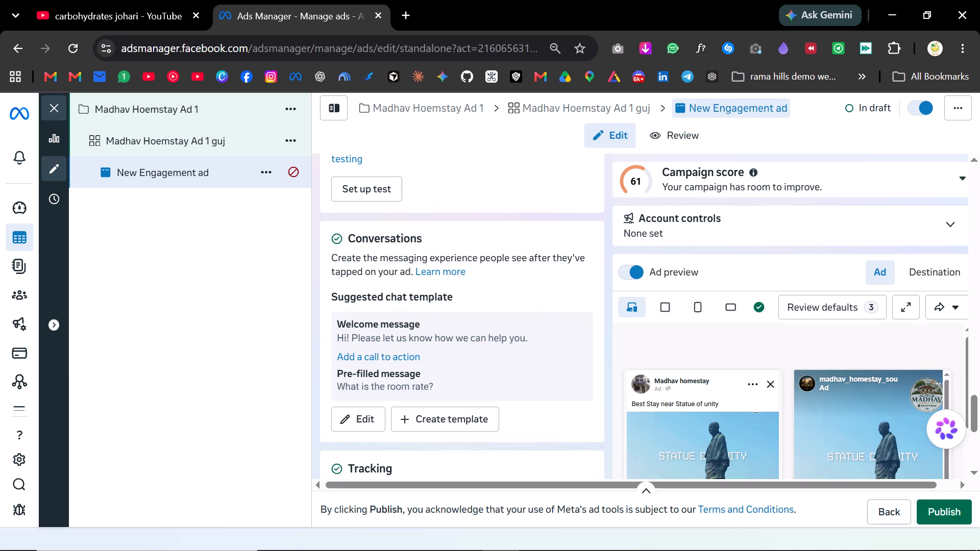
scroll(413, 325, "up", 2)
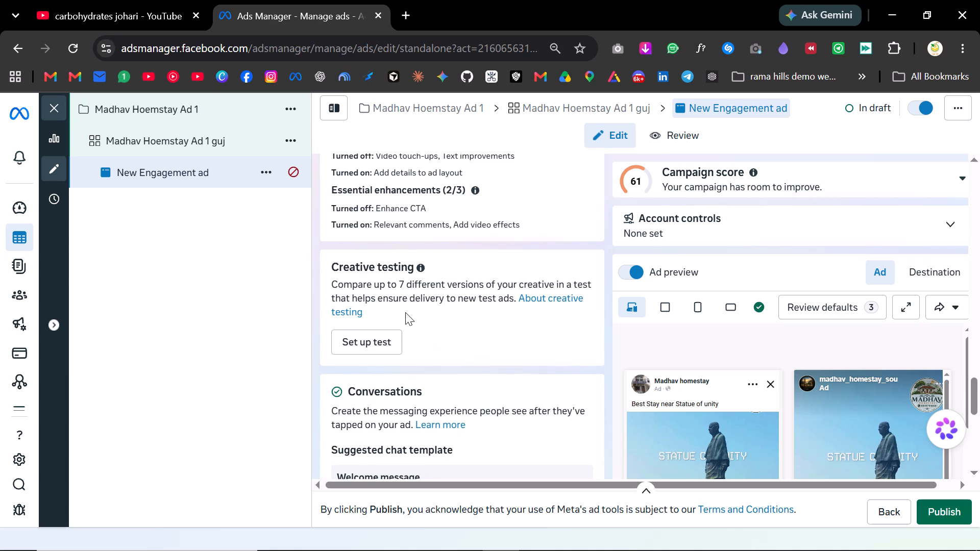
scroll(547, 319, "down", 3)
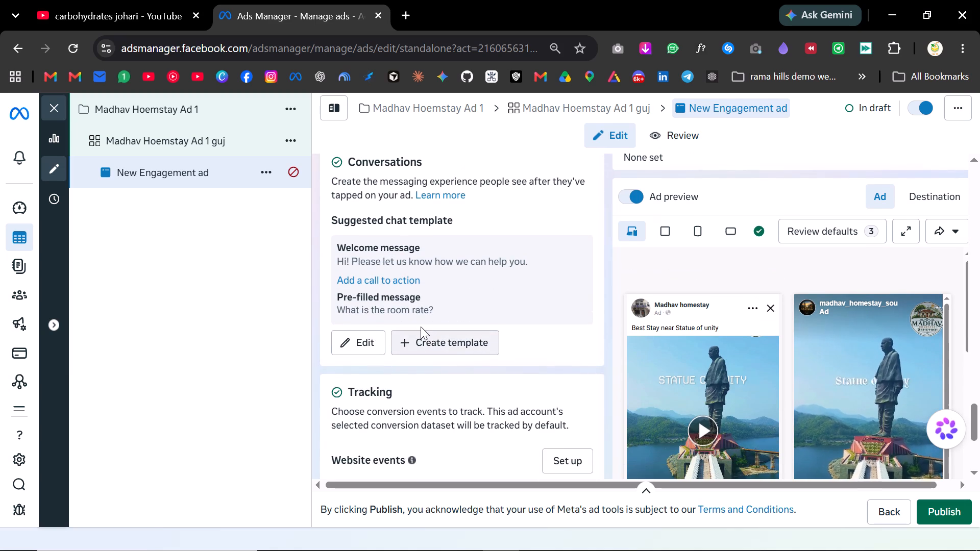
left_click(339, 340)
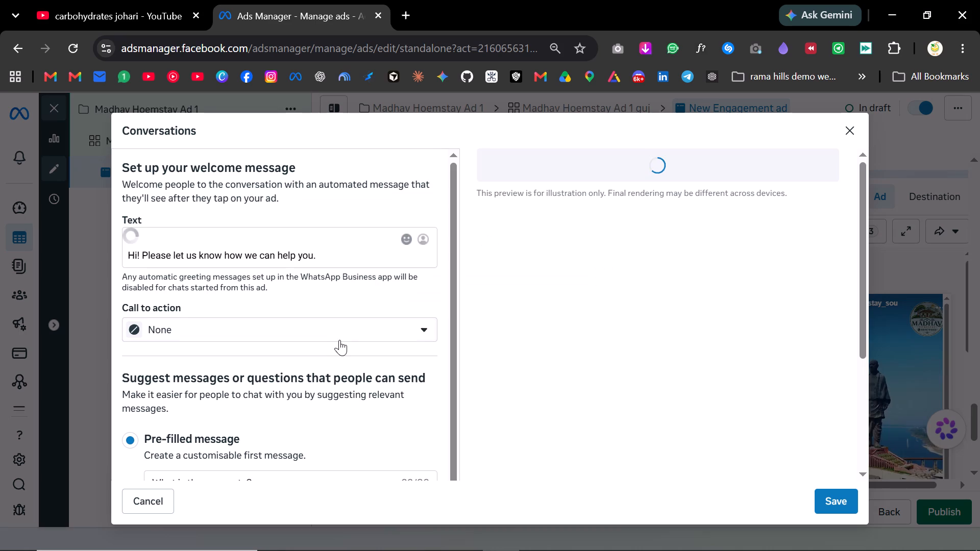
left_click(224, 333)
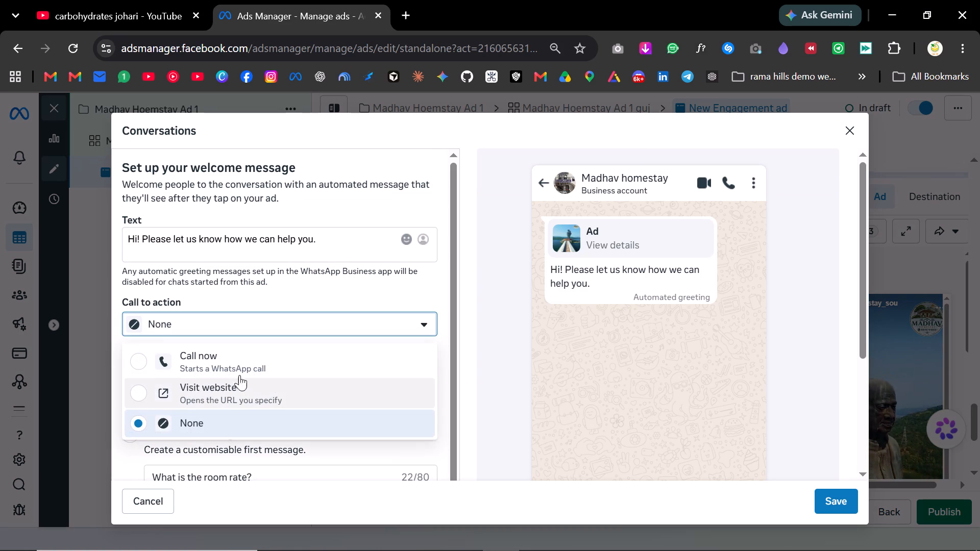
left_click(247, 353)
Replace the welcome message text with "Hello ! Welcome to Madhav Homestay .".
scroll(247, 353, "down", 5)
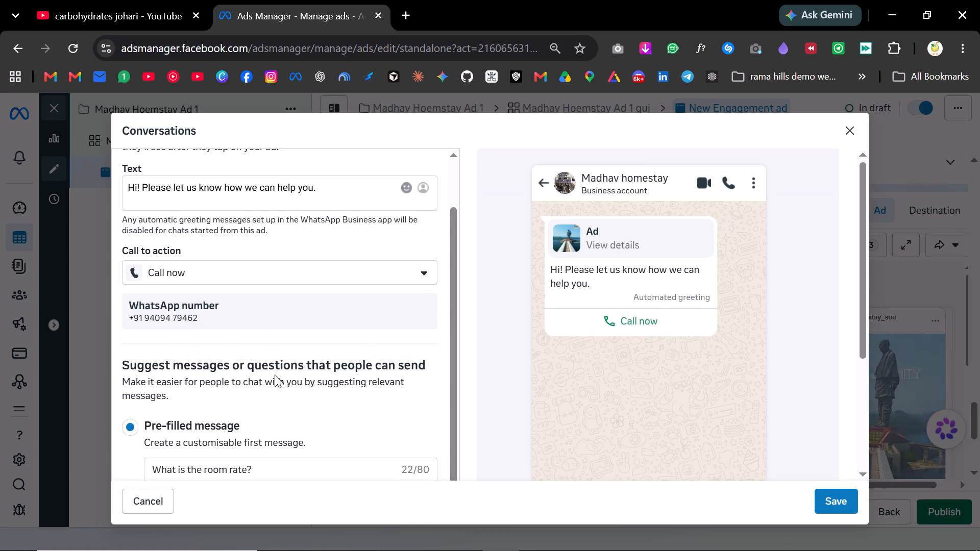
scroll(242, 340, "up", 4)
triple_click(221, 243)
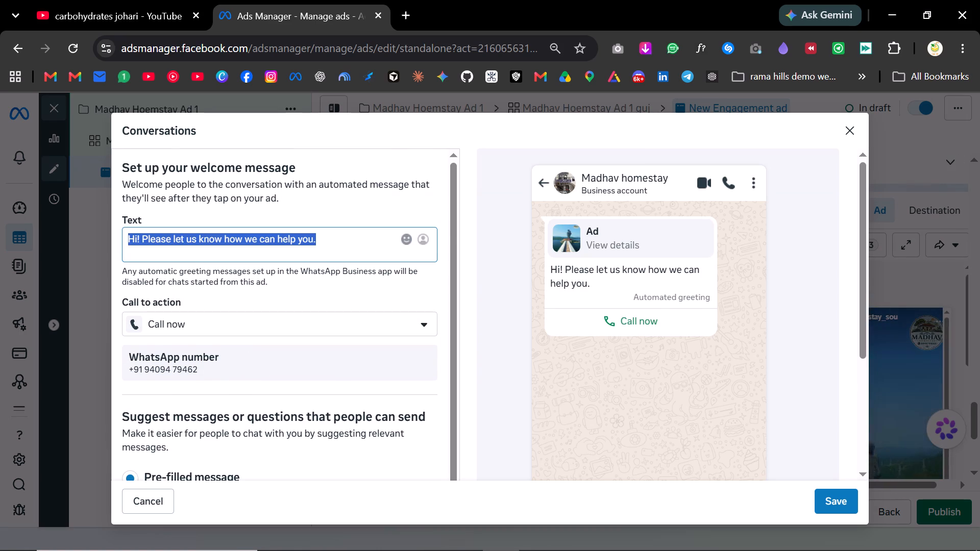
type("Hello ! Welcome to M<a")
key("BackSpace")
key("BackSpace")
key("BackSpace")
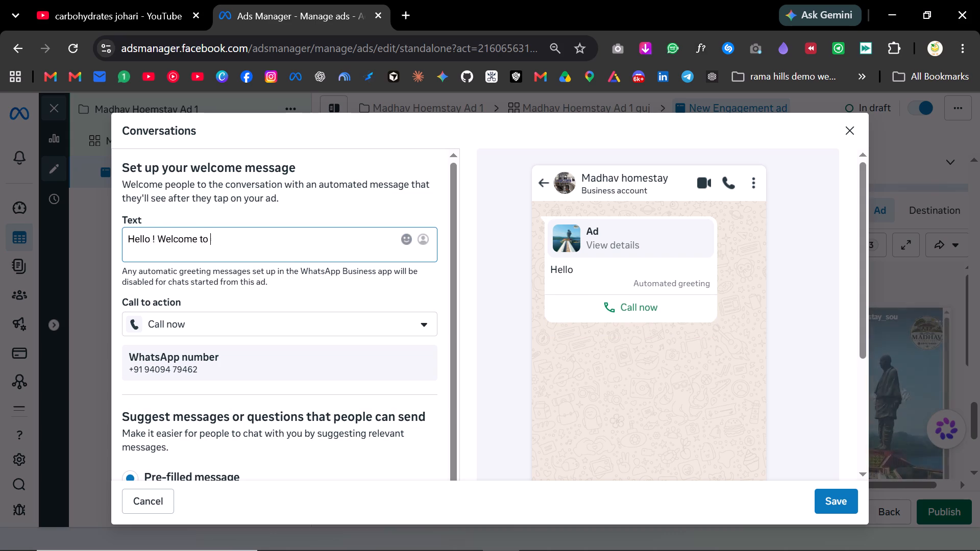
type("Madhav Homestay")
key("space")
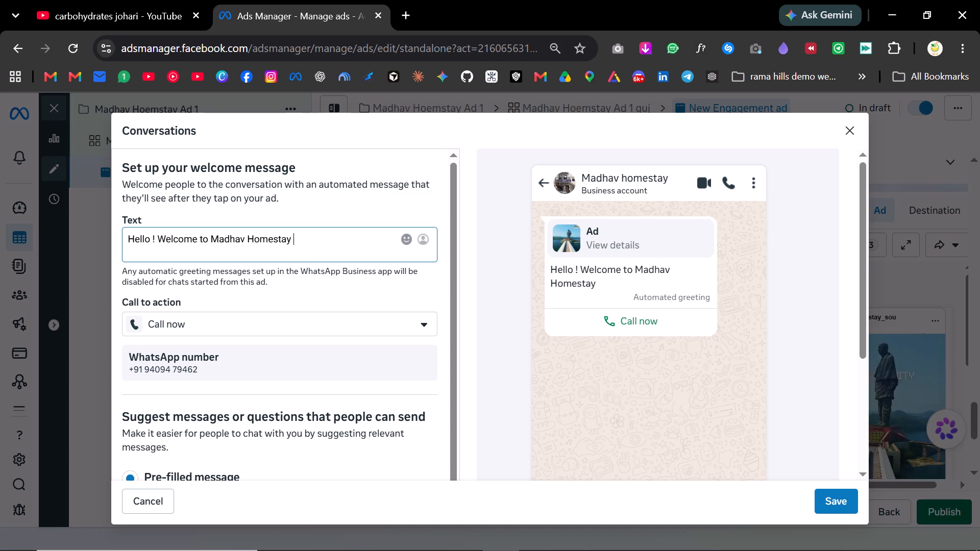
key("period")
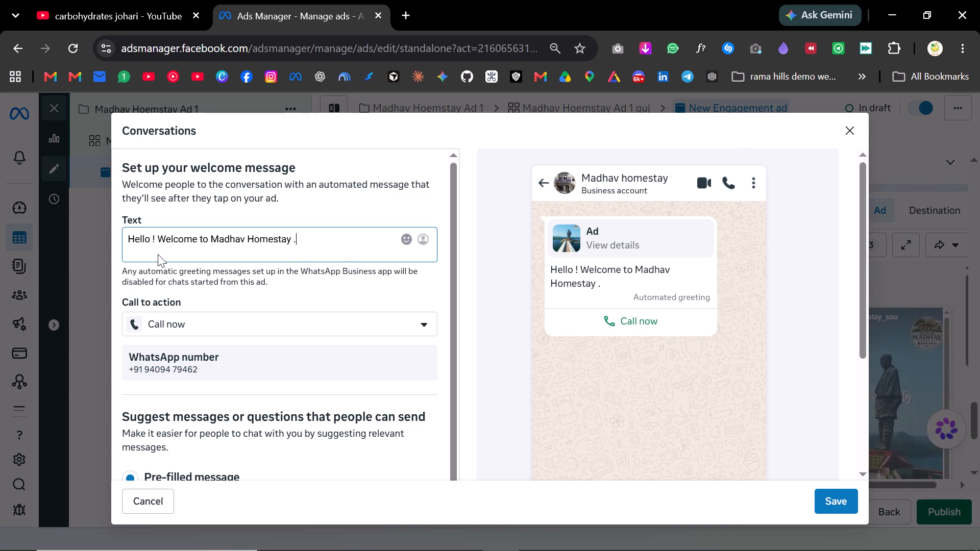
Replace the pre-filled message with "I want to book my stay for Staue of unity trip !".
scroll(199, 297, "down", 3)
scroll(281, 386, "down", 2)
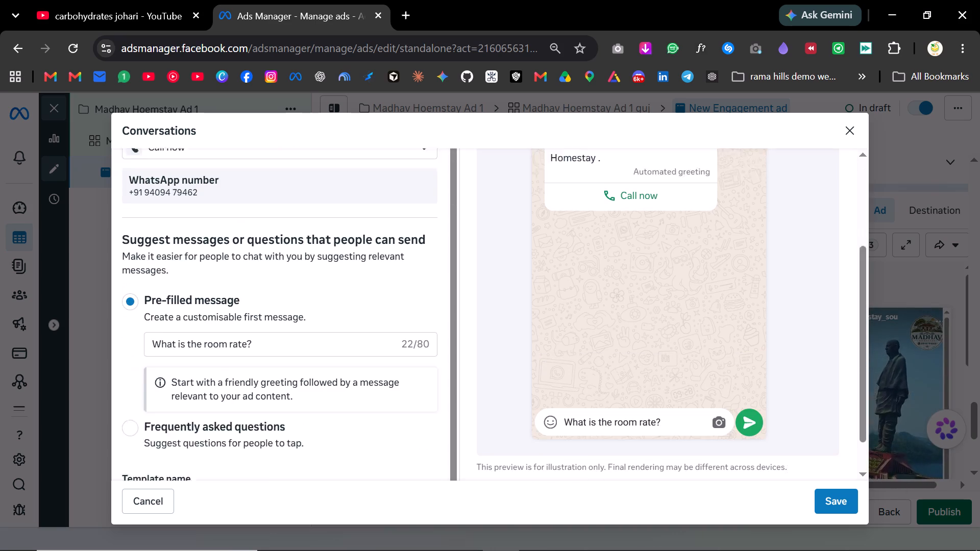
left_click(290, 321)
left_click(181, 310)
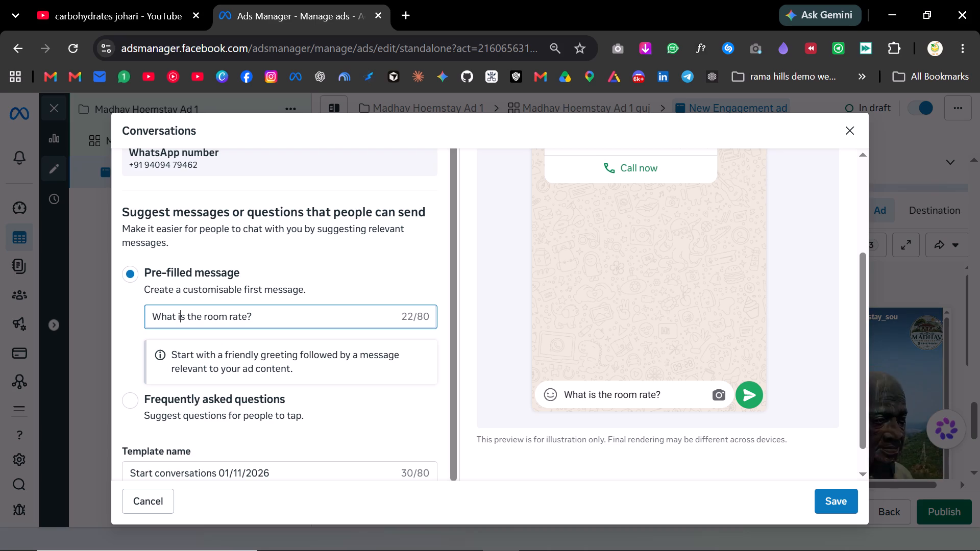
key("ctrl+a")
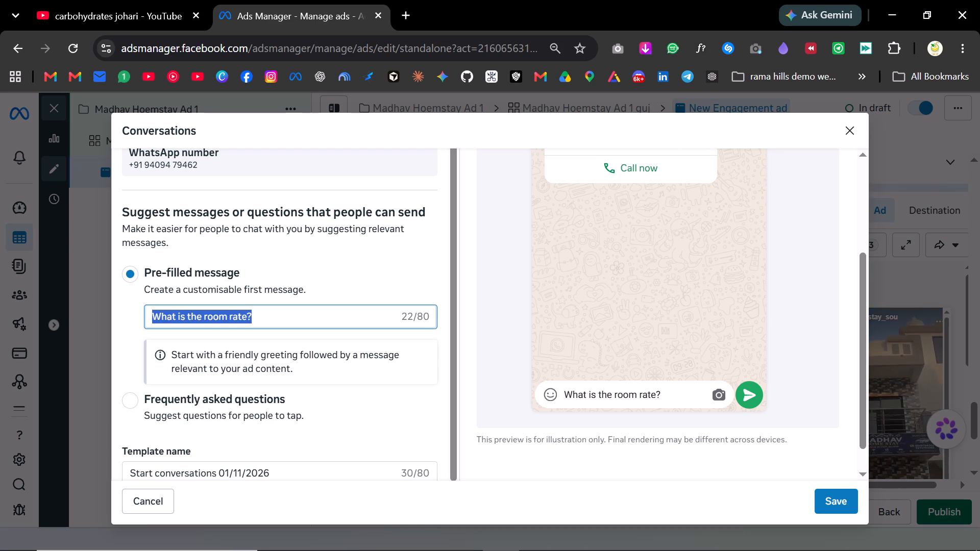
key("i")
key("BackSpace")
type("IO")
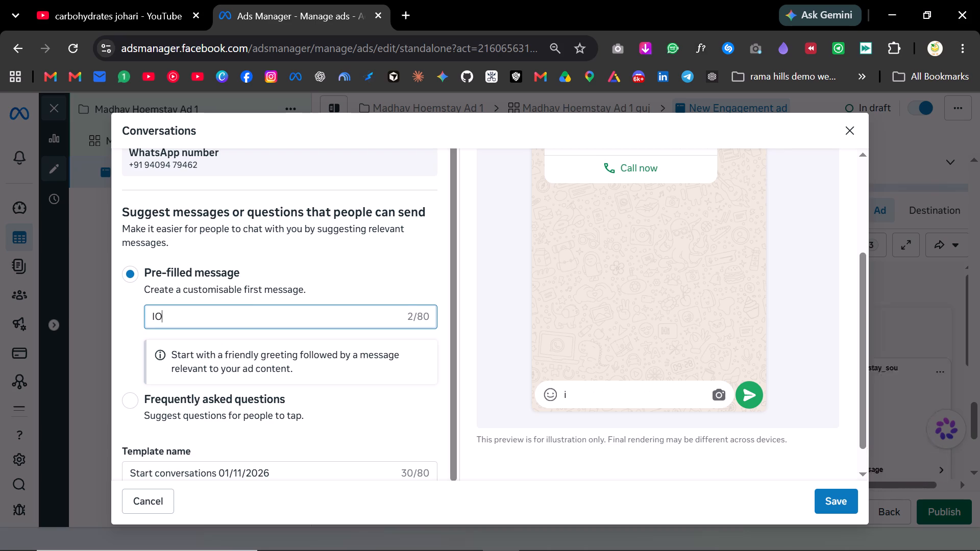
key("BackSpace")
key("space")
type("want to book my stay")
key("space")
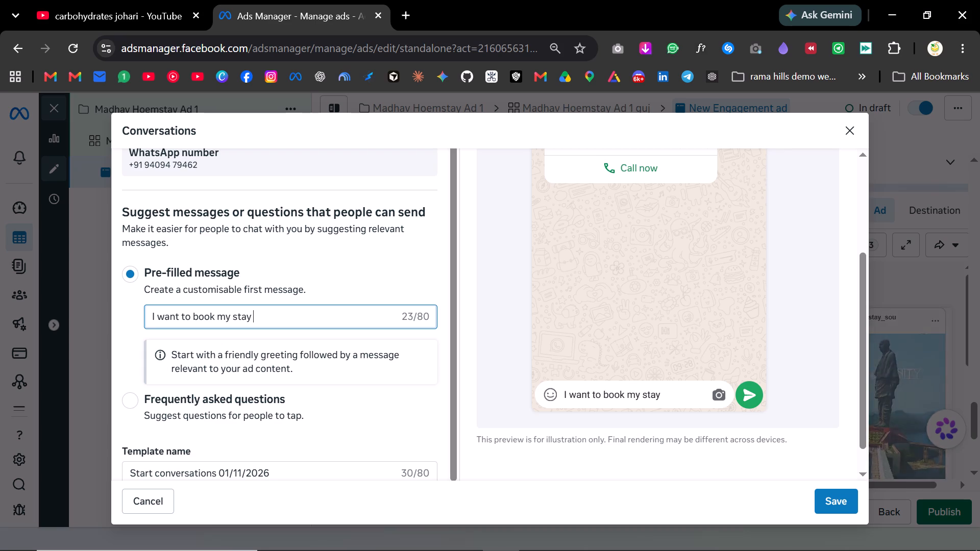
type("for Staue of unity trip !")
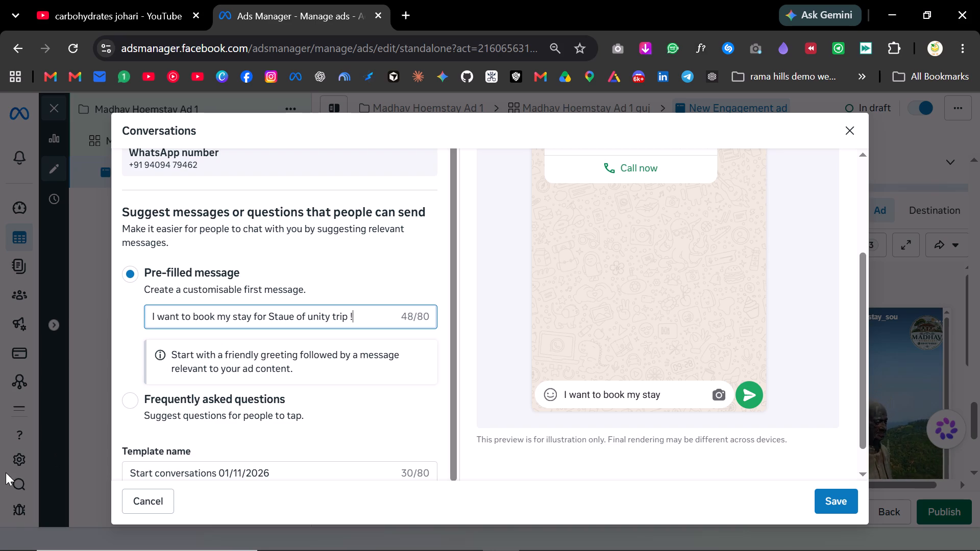
Capitalise the words "Of Unity" in the pre-filled message.
left_click(311, 318)
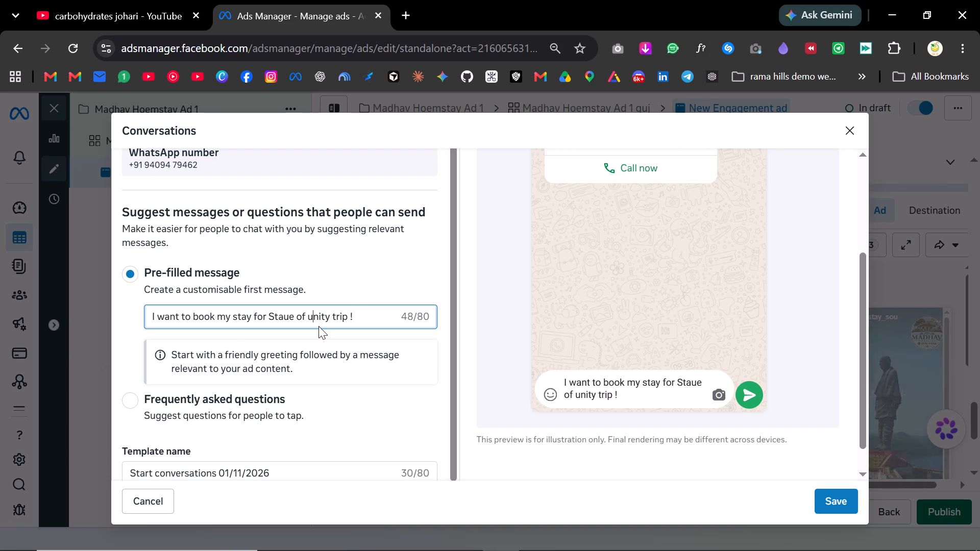
key("BackSpace")
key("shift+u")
key("Left")
key("Left")
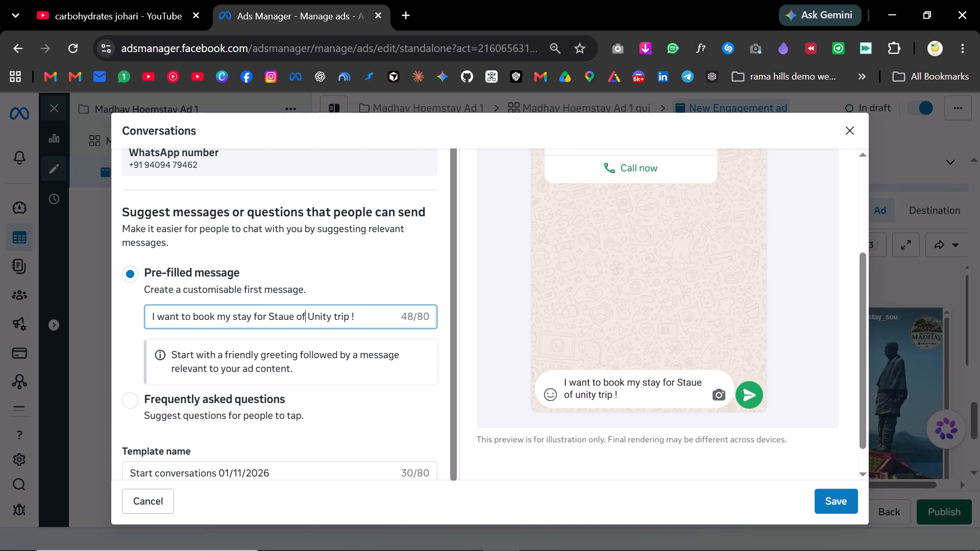
key("Left")
key("Left")
key("Right")
key("BackSpace")
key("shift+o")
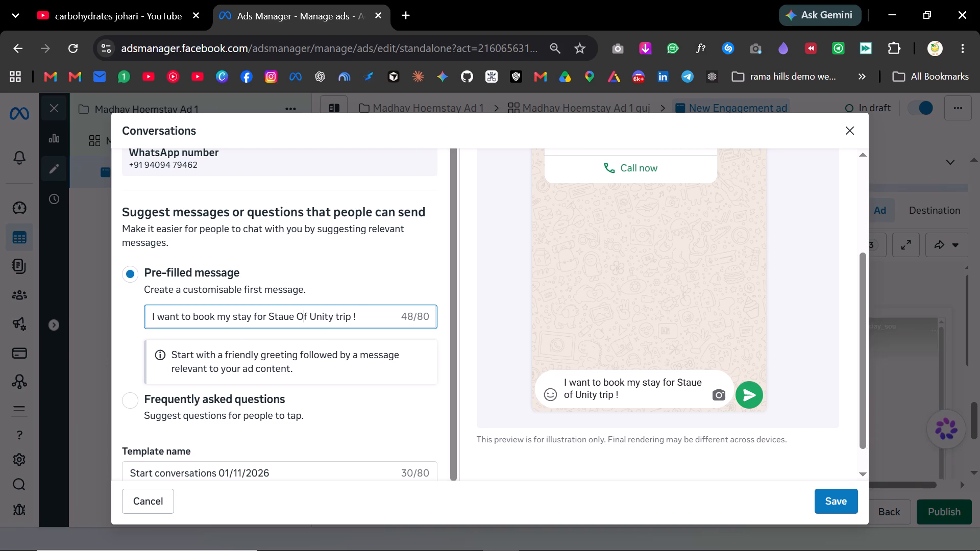
Check the conversation template's greeting, call to action and pre-filled message, and save the template.
scroll(339, 412, "down", 1)
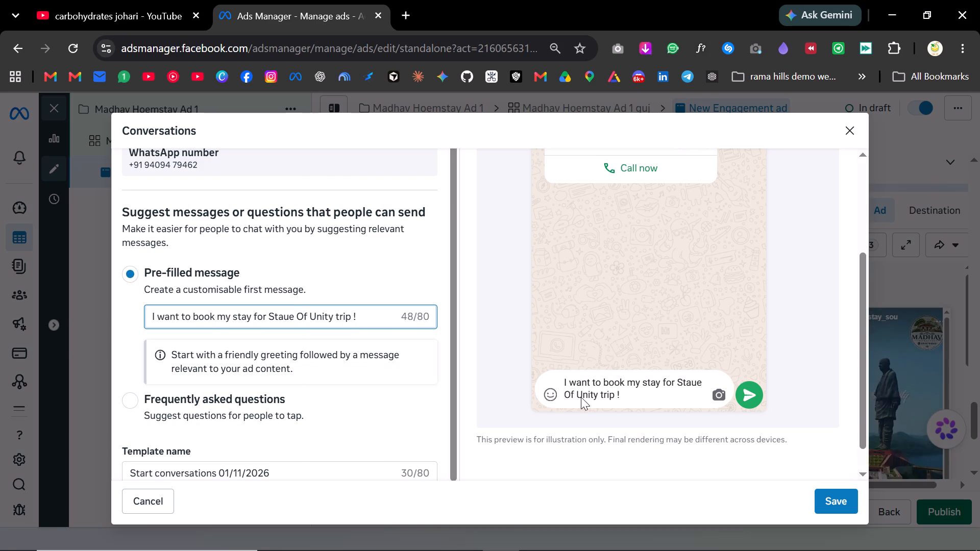
scroll(234, 365, "down", 3)
scroll(241, 448, "up", 3)
scroll(242, 450, "down", 5)
left_click(245, 438)
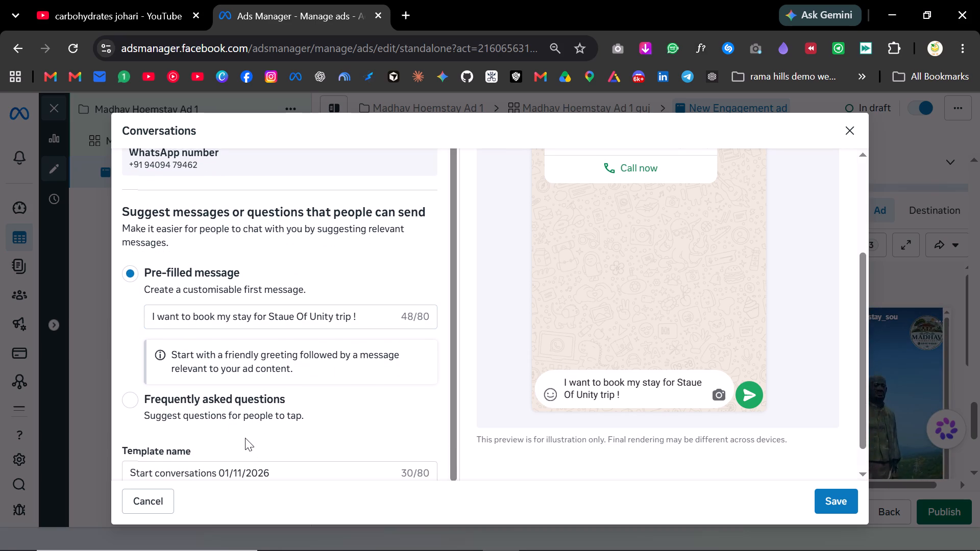
scroll(245, 438, "up", 5)
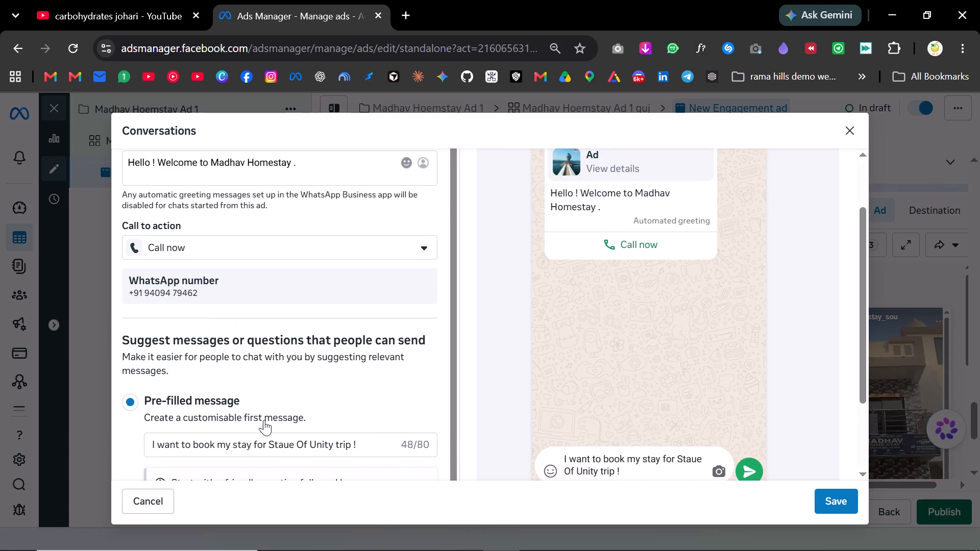
scroll(304, 357, "down", 1)
scroll(478, 378, "down", 2)
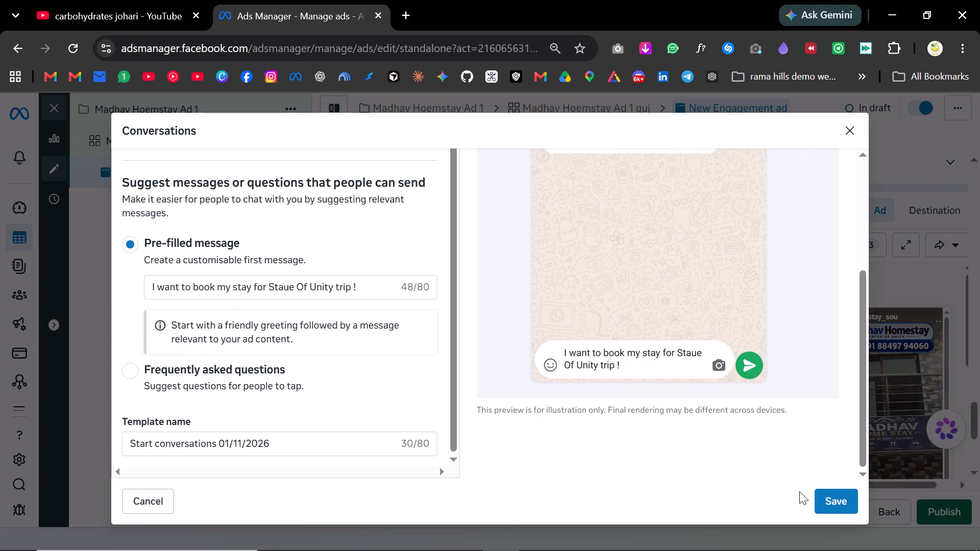
left_click(833, 506)
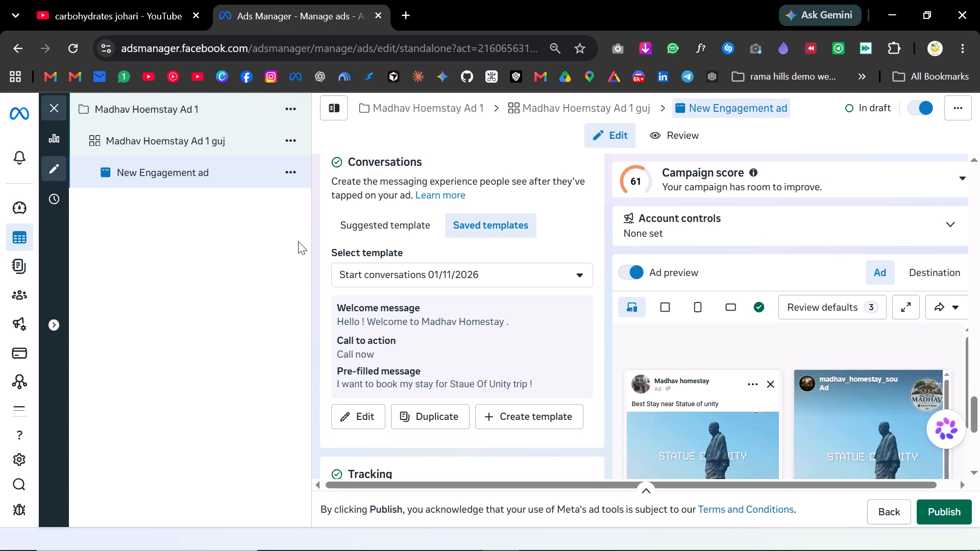
Look over the ad's Conversations section and the guj ad set's message destinations, budget, schedule and audience settings.
scroll(461, 305, "down", 4)
scroll(462, 307, "up", 2)
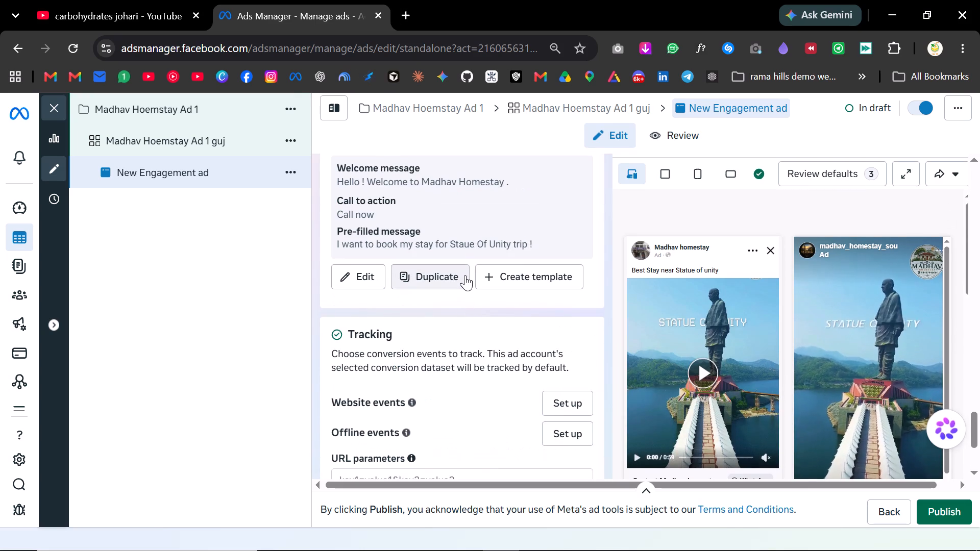
scroll(465, 275, "up", 3)
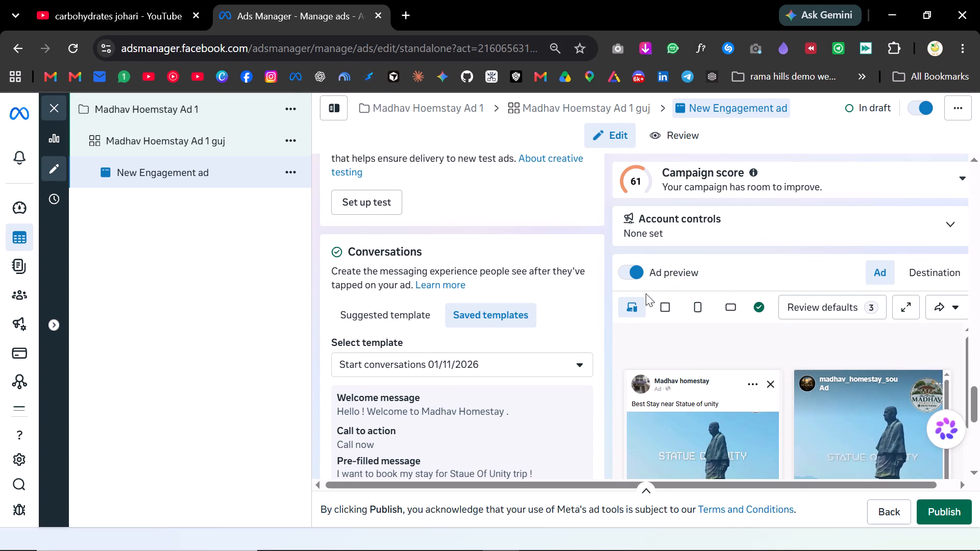
left_click(186, 139)
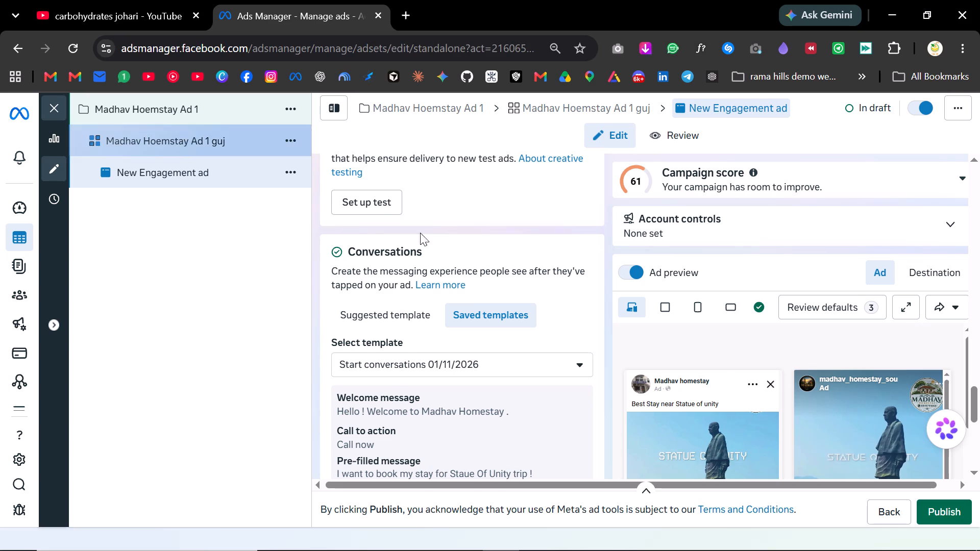
scroll(484, 360, "down", 6)
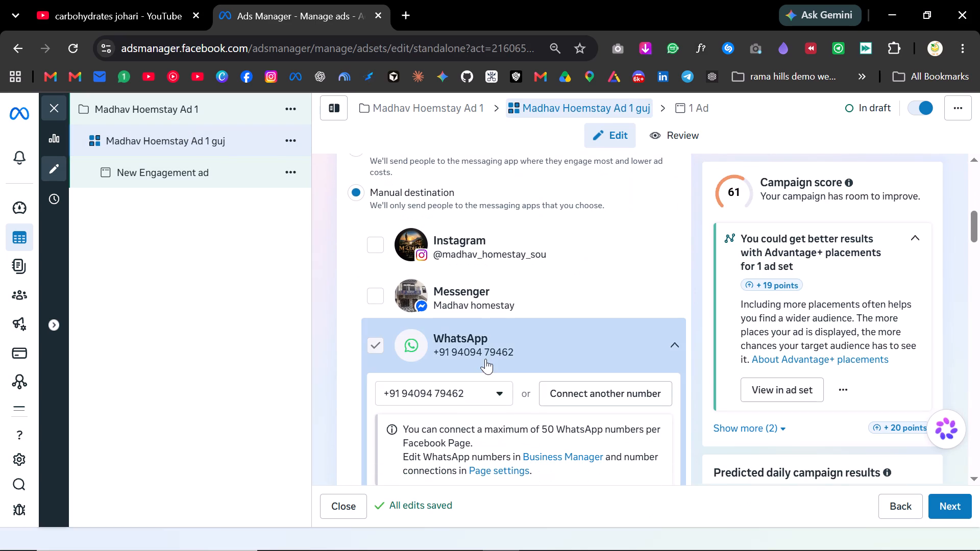
scroll(505, 369, "down", 10)
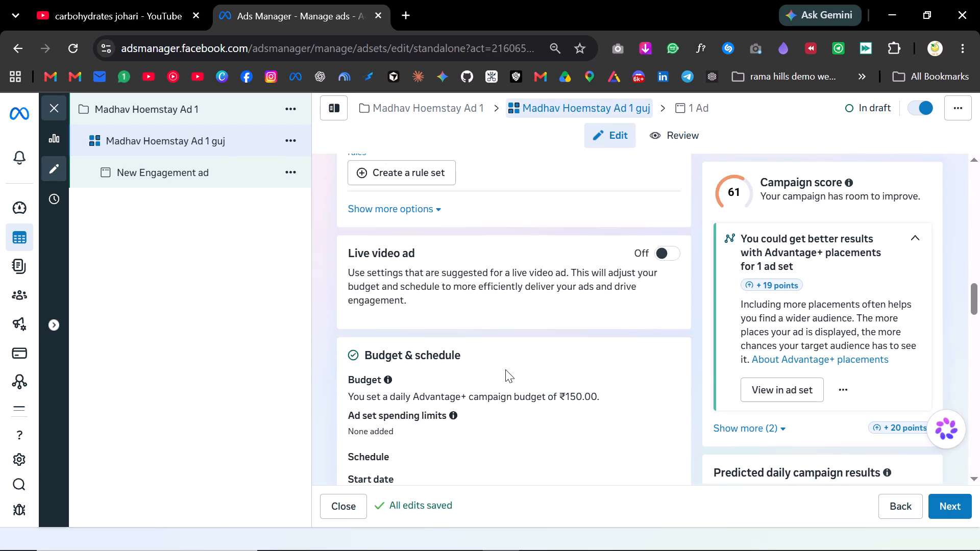
scroll(505, 369, "down", 3)
scroll(505, 369, "up", 1)
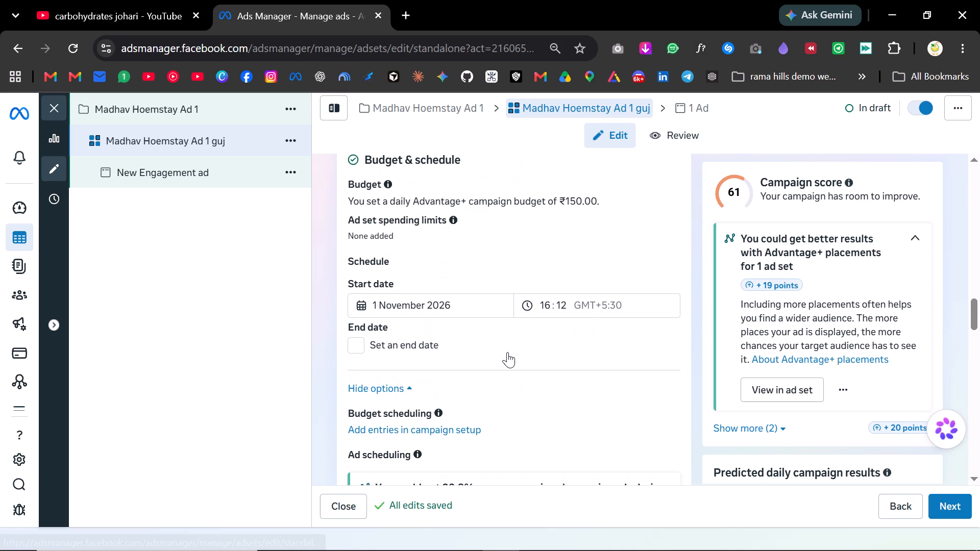
scroll(513, 339, "down", 11)
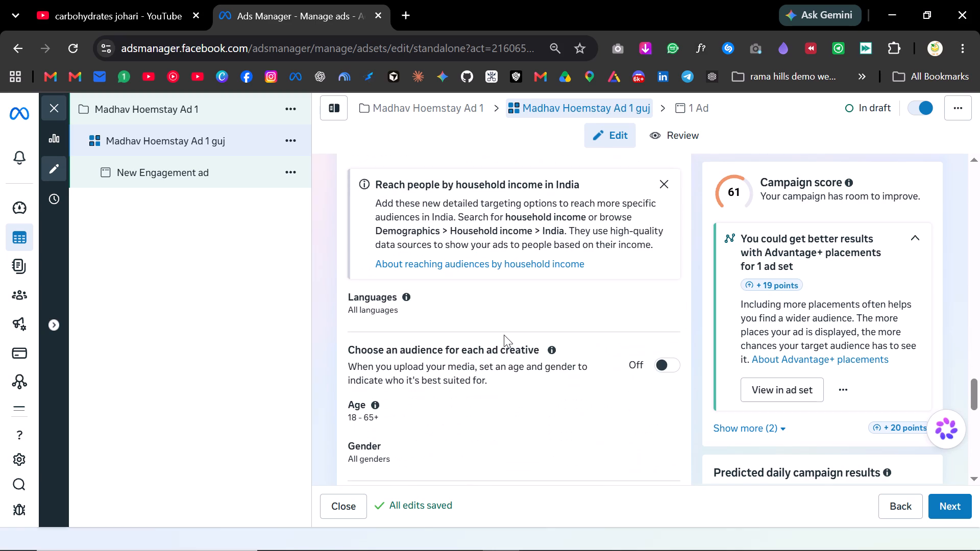
scroll(504, 335, "up", 4)
Quickly duplicate the ad set Madhav Hoemstay Ad 1 guj without applying the Add an image recommendation.
left_click(297, 133)
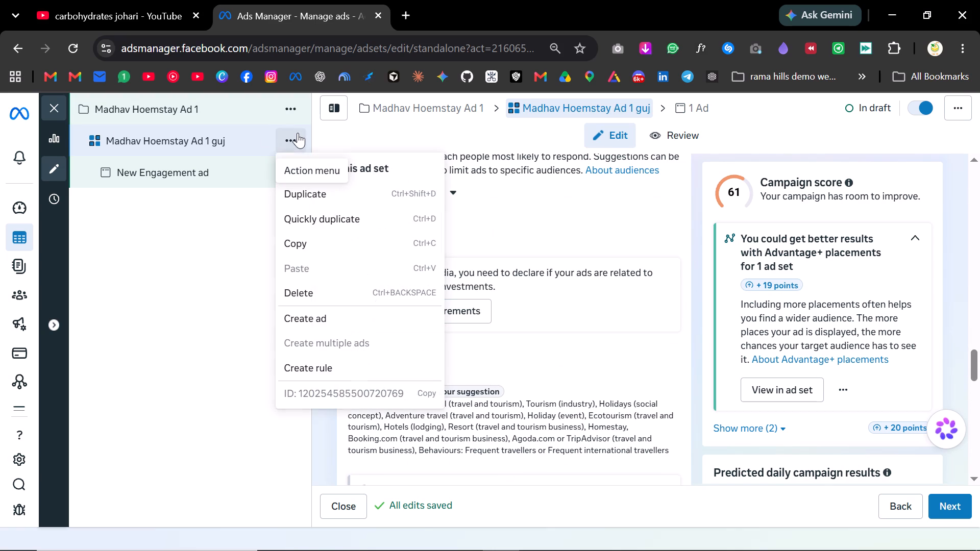
left_click(351, 217)
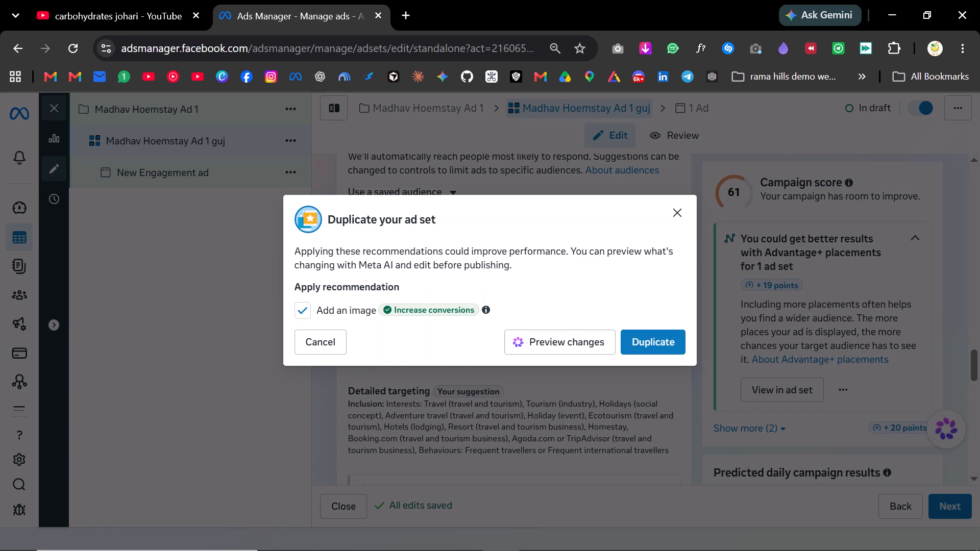
left_click(300, 307)
left_click(651, 347)
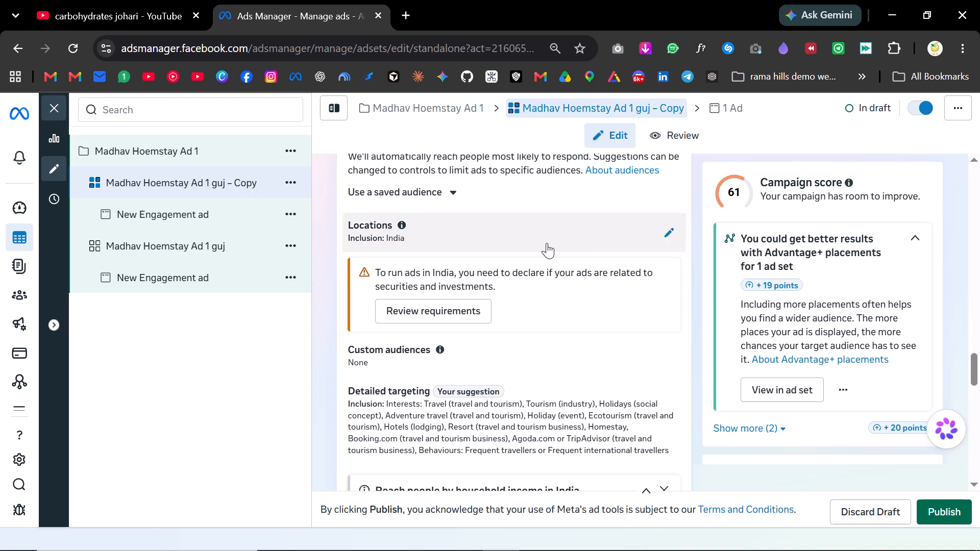
Rename the duplicated ad set as "Madhav Hoemstay Ad 1 MH".
scroll(547, 243, "up", 20)
scroll(547, 243, "up", 9)
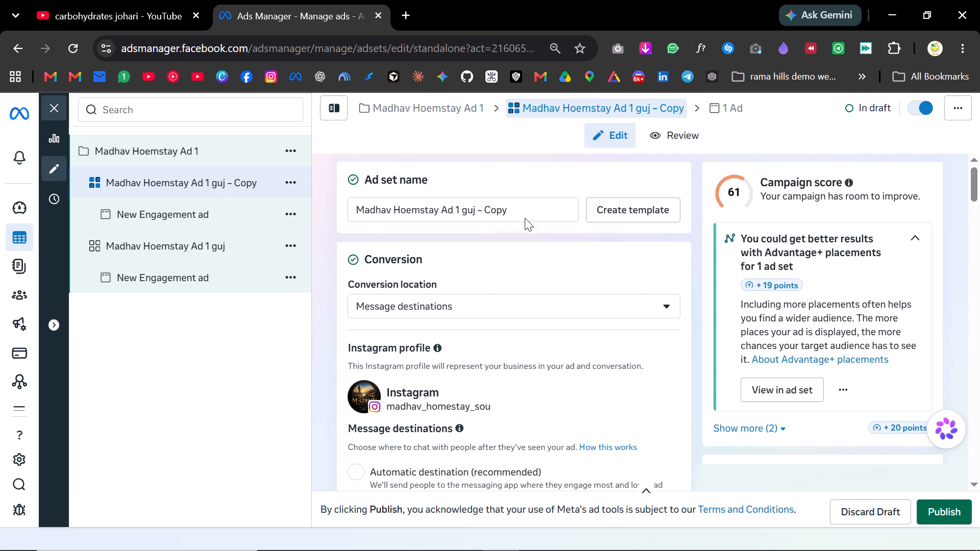
triple_click(516, 212)
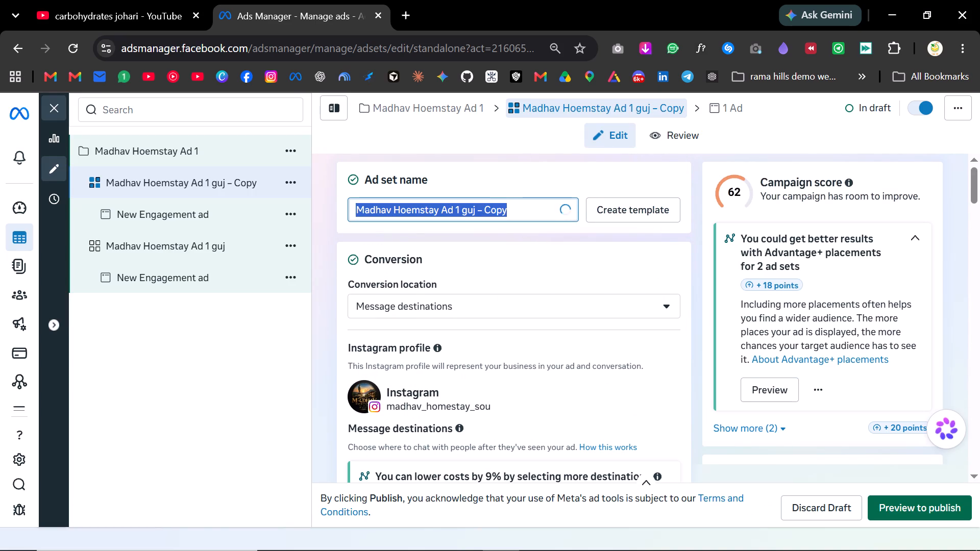
key("Right")
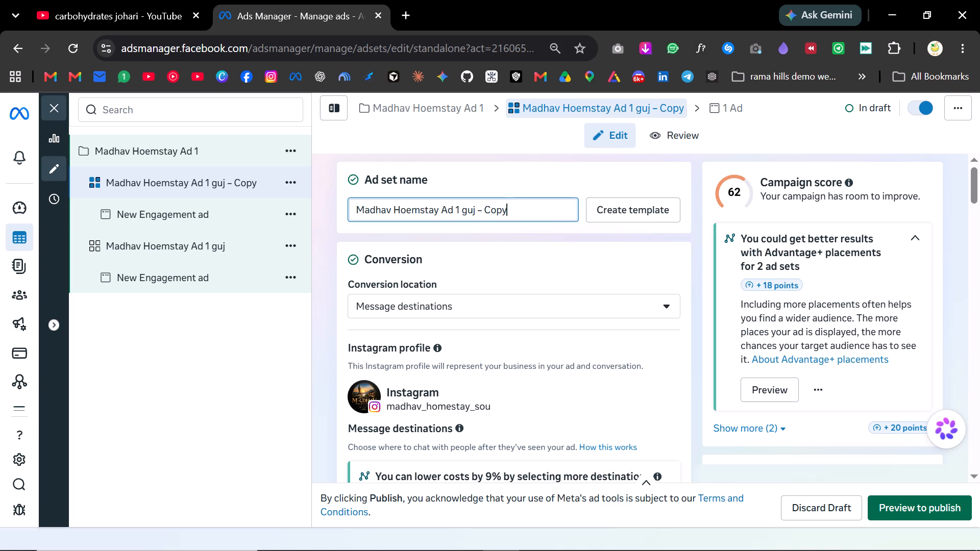
key("BackSpace")
key("BackSpace")
key("BackSpace")
key("BackSpace")
key("BackSpace")
key("BackSpace")
key("BackSpace")
key("BackSpace")
key("BackSpace")
key("BackSpace")
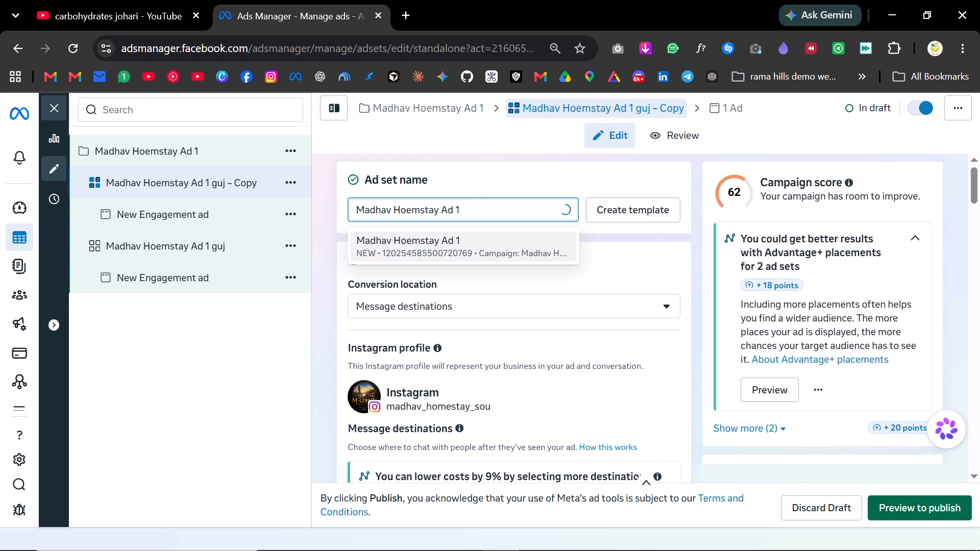
type("MH")
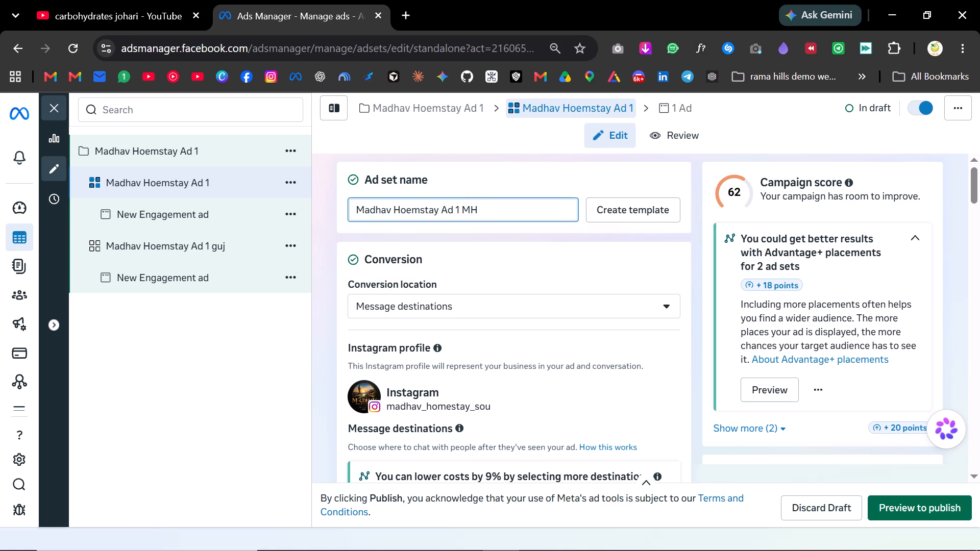
left_click(332, 222)
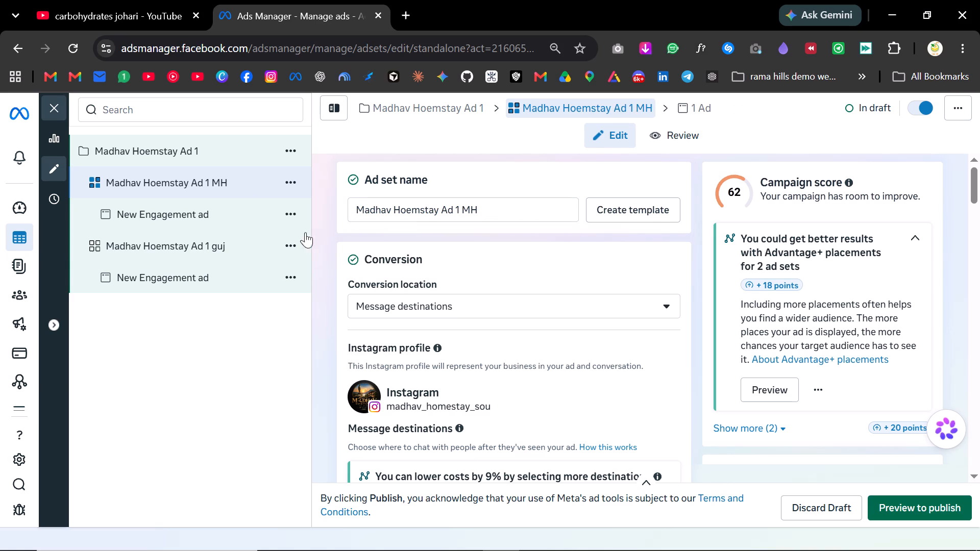
Include the city Ahmedabad, Gujarat in the audience locations of the ad set Madhav Hoemstay Ad 1 guj.
left_click(241, 240)
scroll(400, 280, "down", 2)
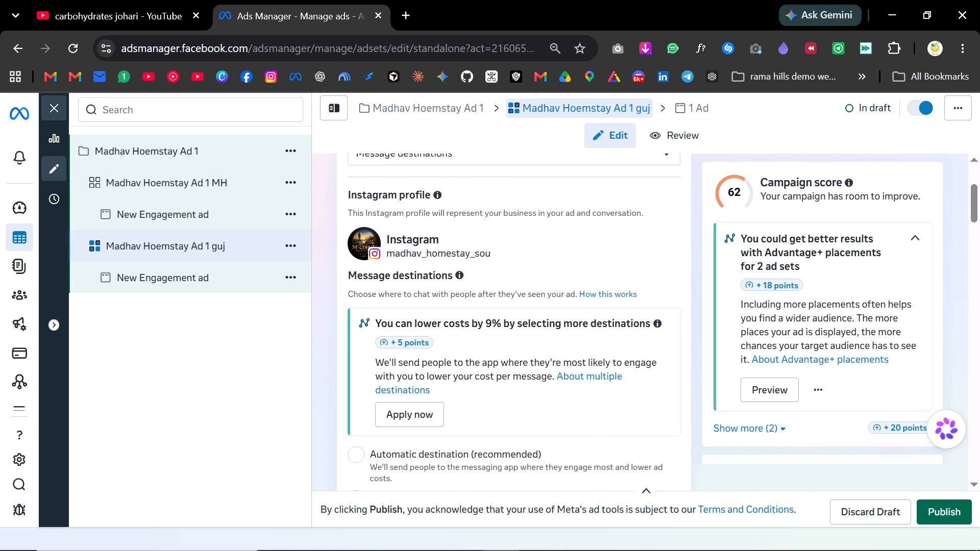
scroll(481, 307, "down", 19)
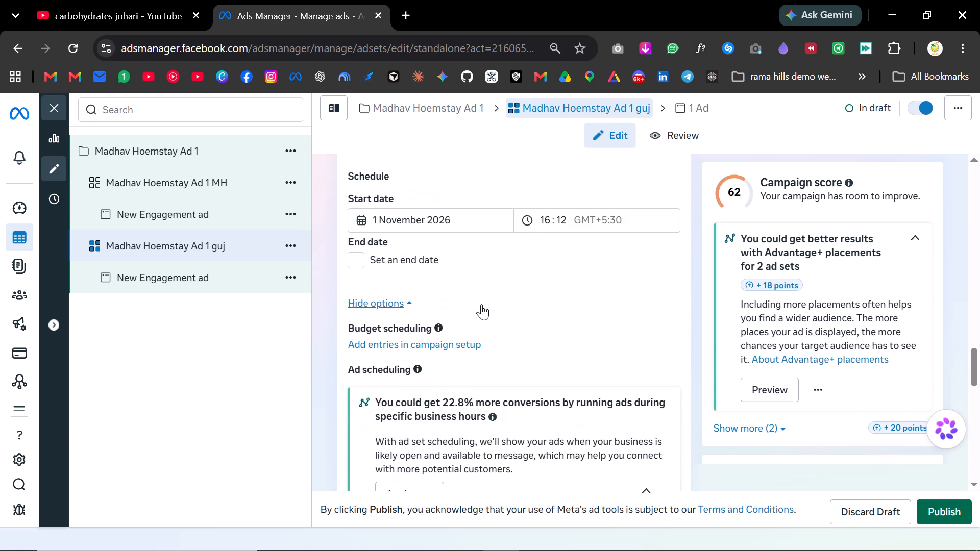
scroll(481, 303, "down", 2)
left_click(488, 378)
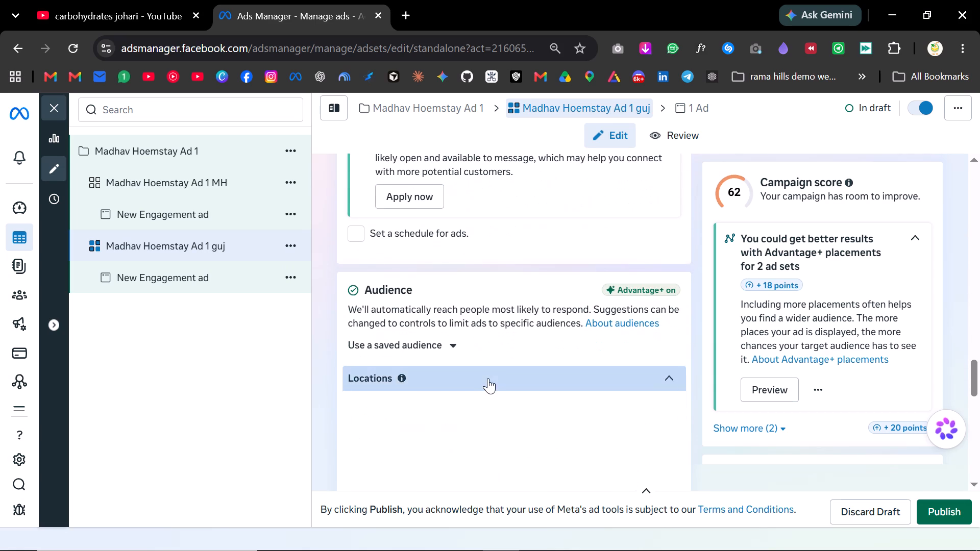
scroll(484, 378, "down", 3)
left_click(491, 272)
left_click(488, 256)
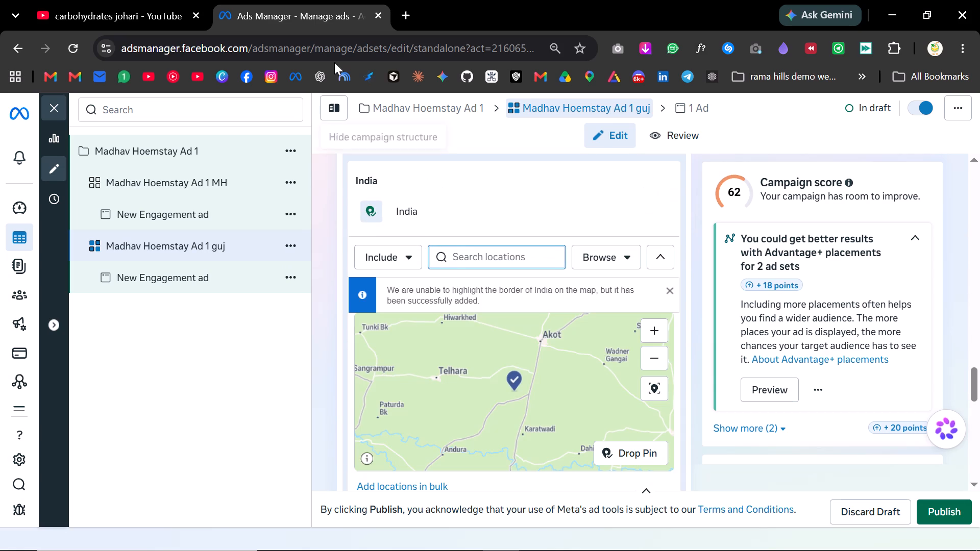
type("ahmedabad")
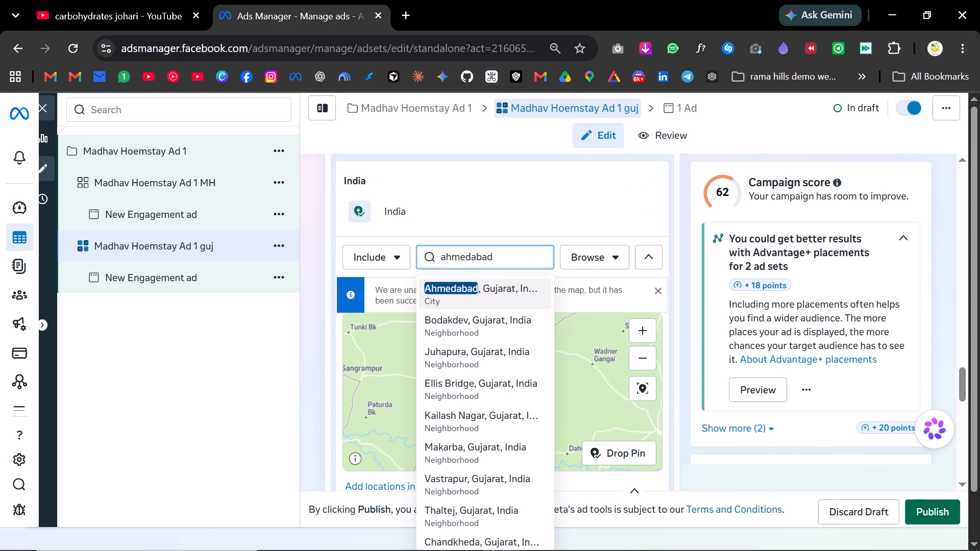
key("Tab")
Include the cities Gandhinagar, Rajkot and Surat in Gujarat in the audience locations of the guj ad set.
type("gandhinagar")
key("Tab")
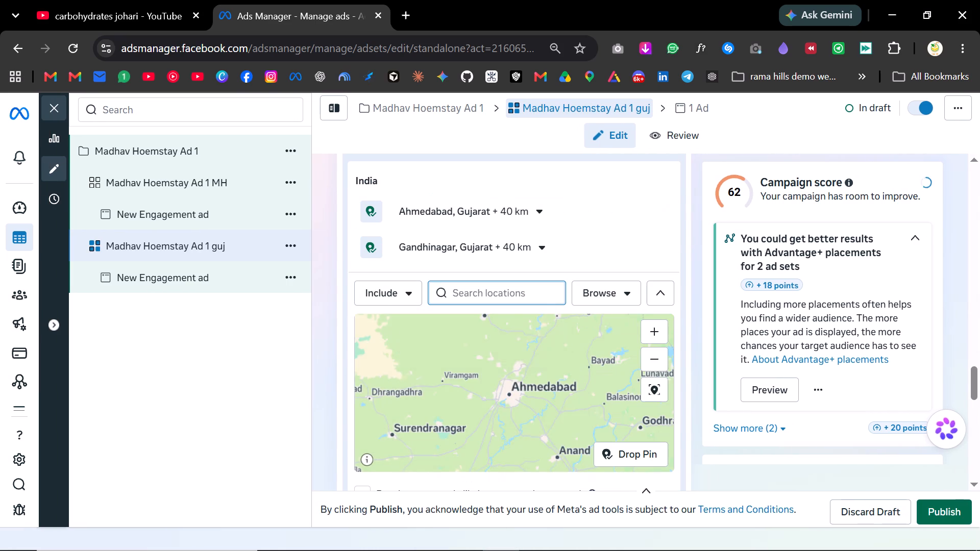
type("rajkot")
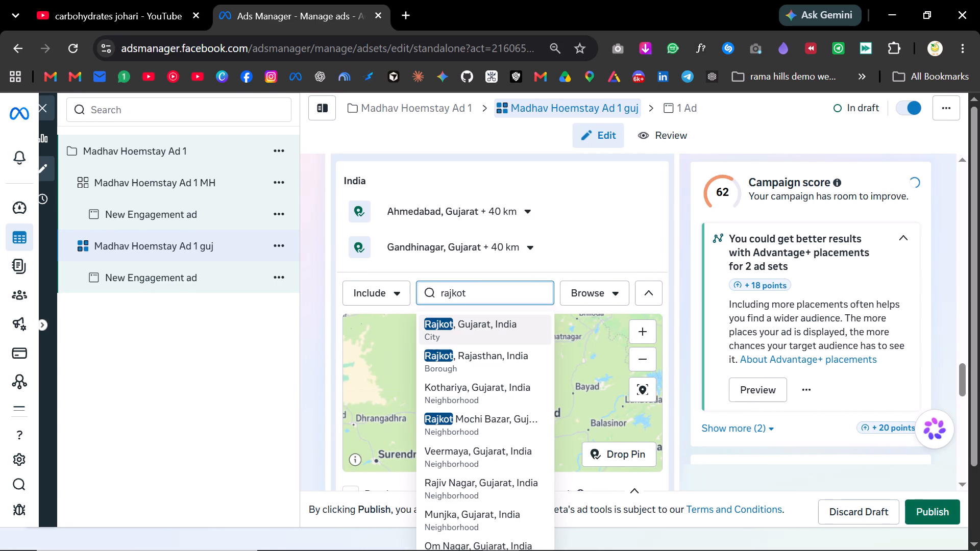
key("Tab")
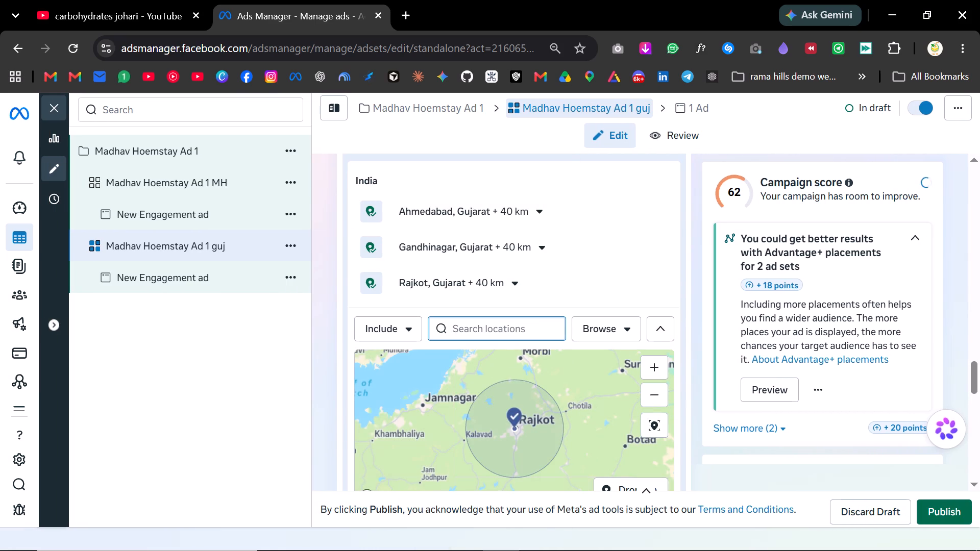
type("surat")
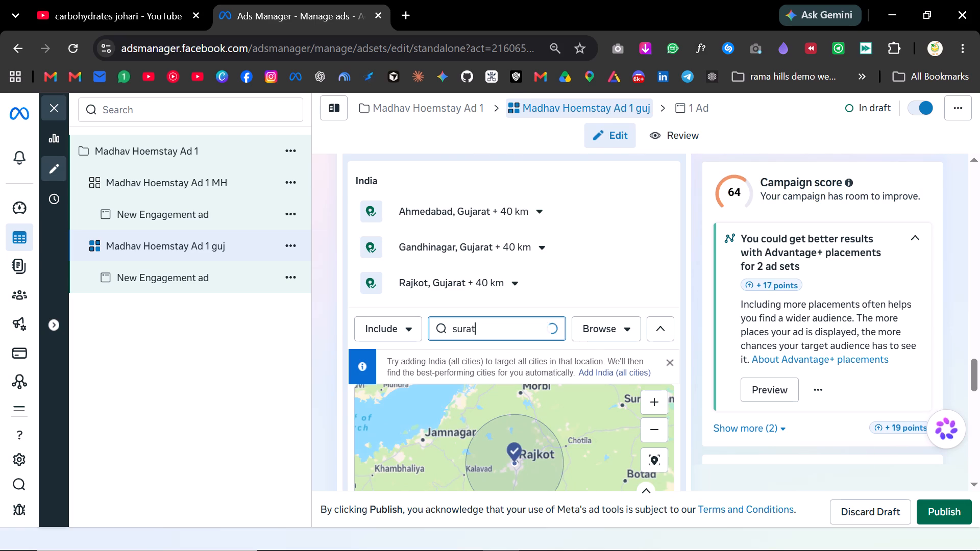
scroll(419, 110, "up", 1)
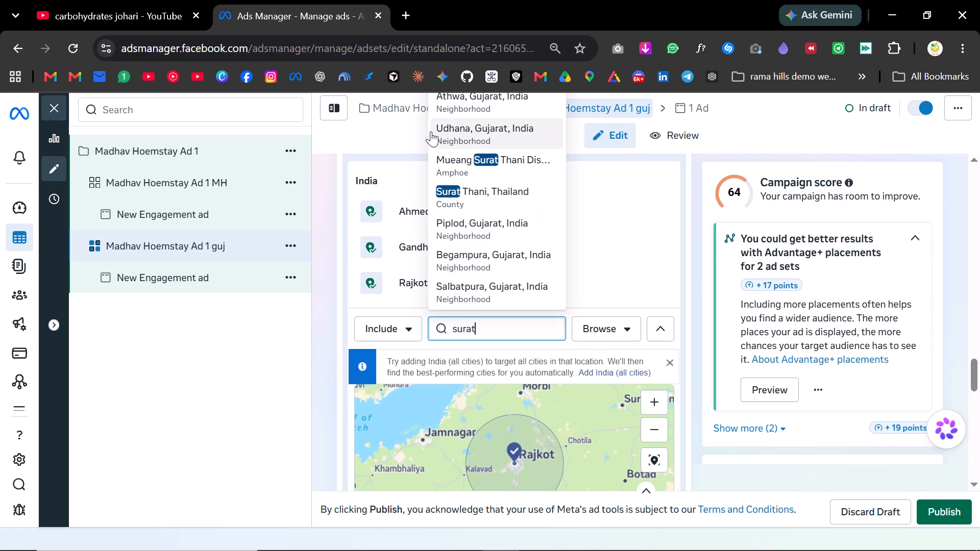
scroll(335, 193, "up", 2)
key("Tab")
scroll(322, 207, "down", 2)
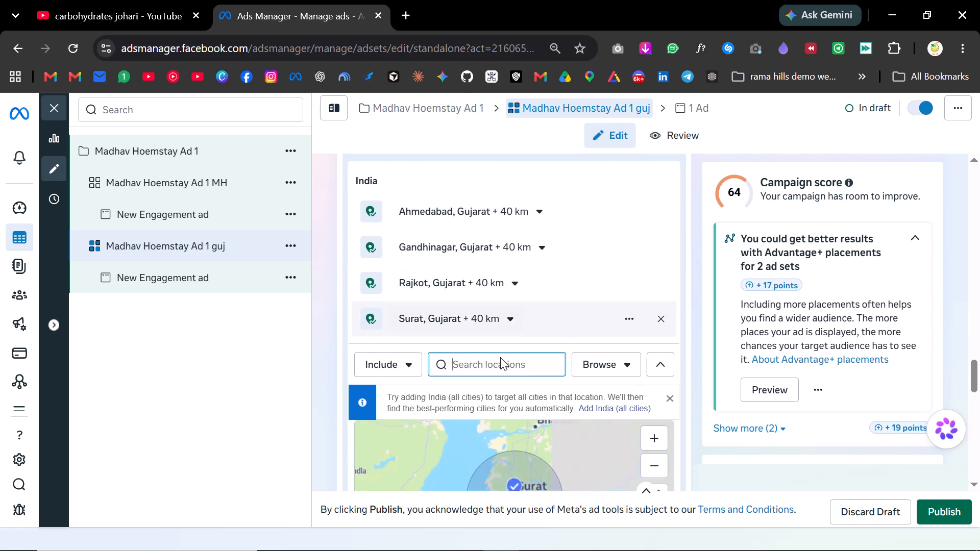
Include the cities Vadodara, Bhavnagar and Jamnagar in Gujarat in the guj ad set's audience locations.
left_click(500, 361)
type("vadodara")
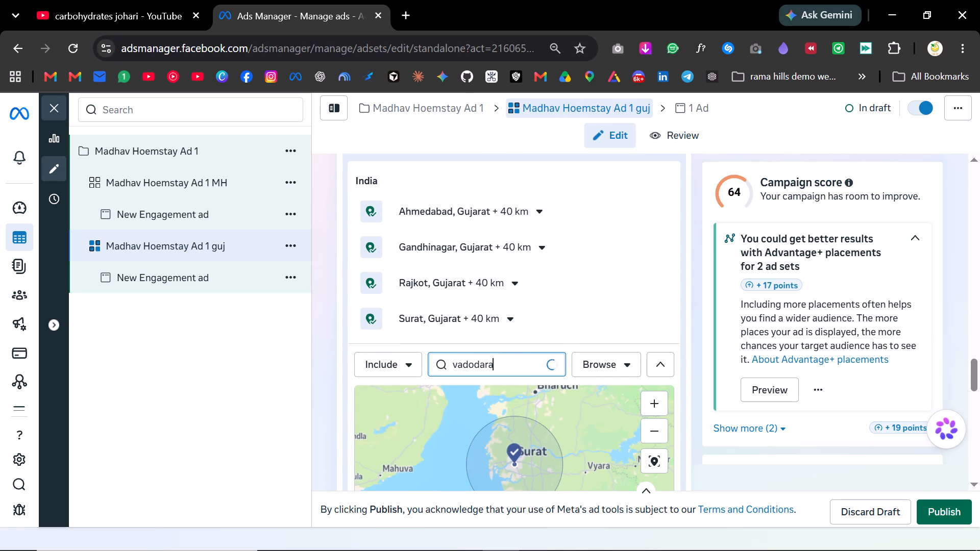
key("Tab")
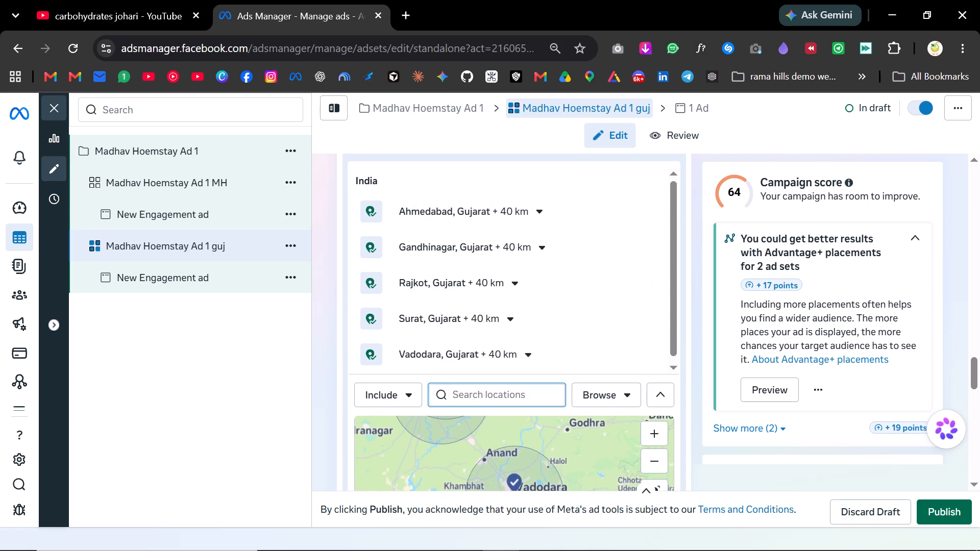
type("bhavnagar")
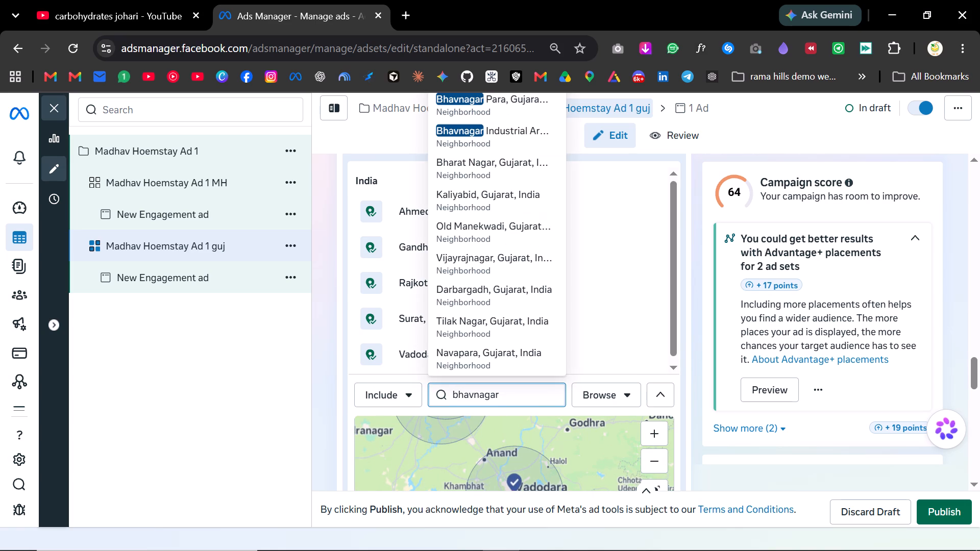
key("Tab")
type("jamnagar")
key("Tab")
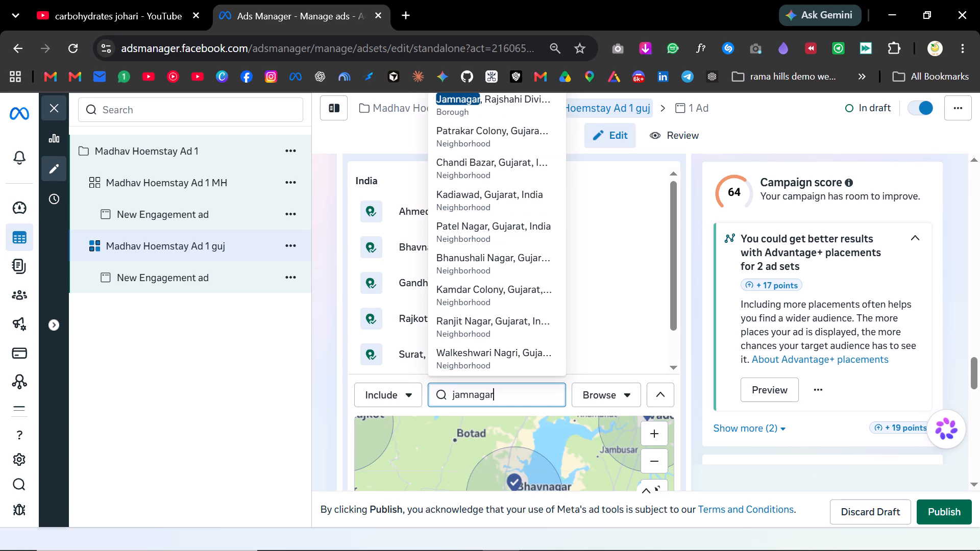
Include the city Amreli, Gujarat in the guj ad set's audience locations.
scroll(532, 453, "down", 2)
left_click_drag(563, 452, 526, 434)
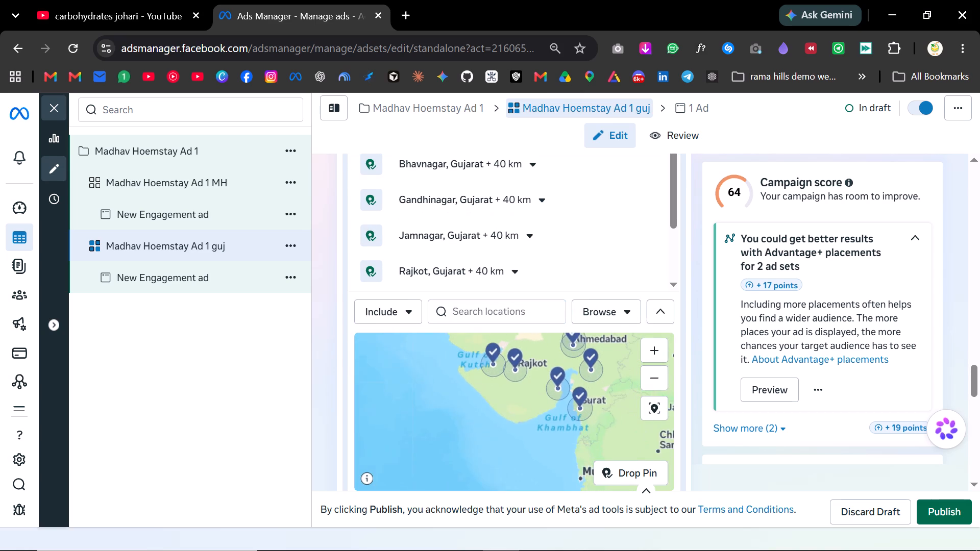
left_click_drag(526, 434, 512, 424)
scroll(544, 415, "up", 1)
left_click_drag(555, 391, 582, 448)
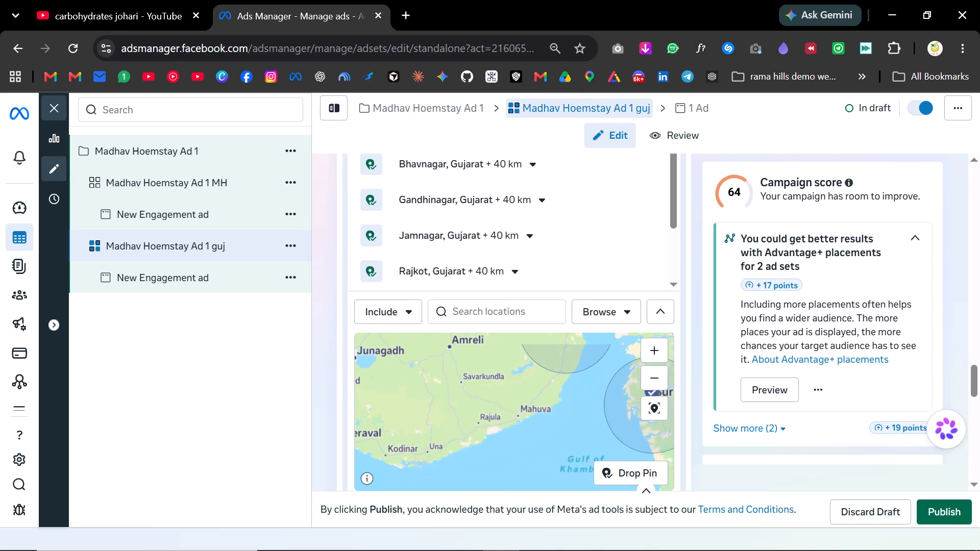
left_click_drag(582, 448, 592, 456)
left_click_drag(513, 412, 496, 444)
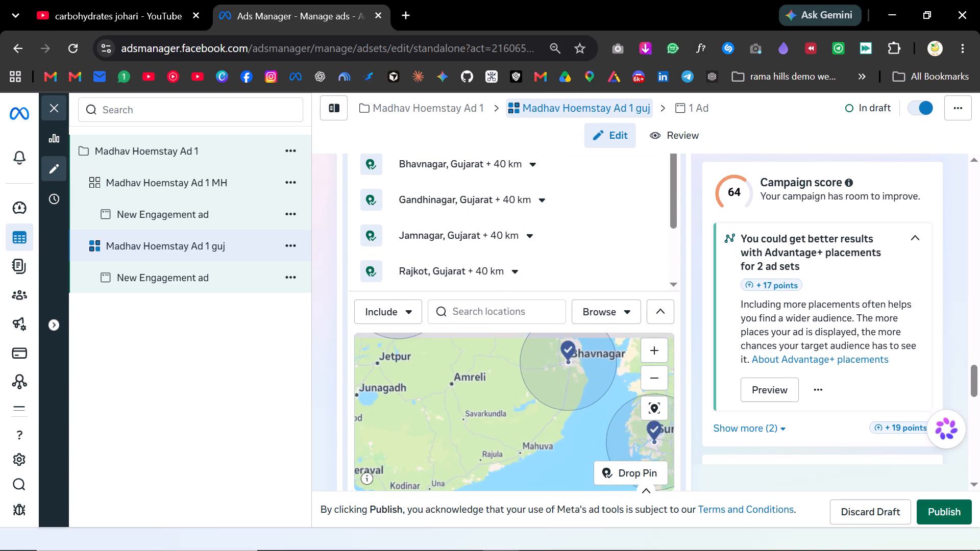
left_click_drag(496, 444, 391, 473)
left_click(492, 317)
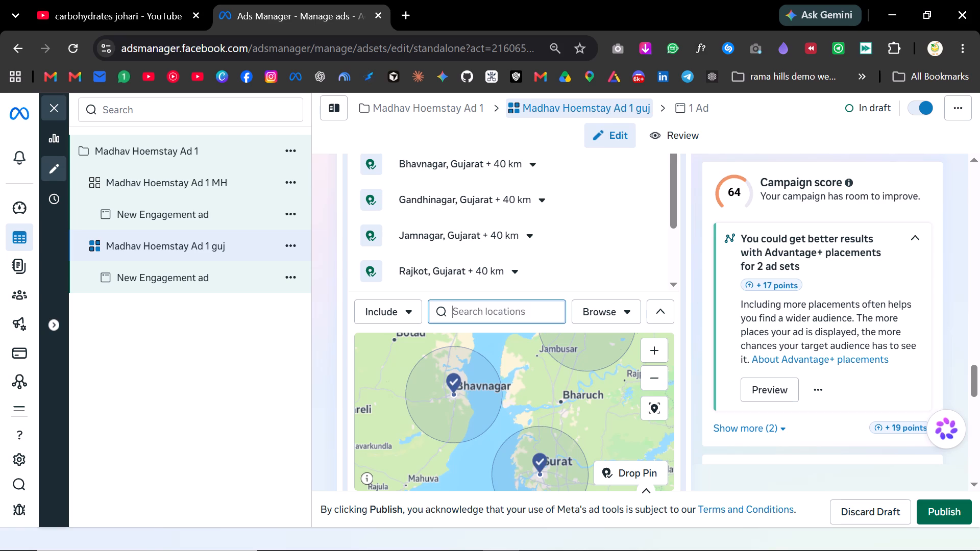
type("amreli")
key("Tab")
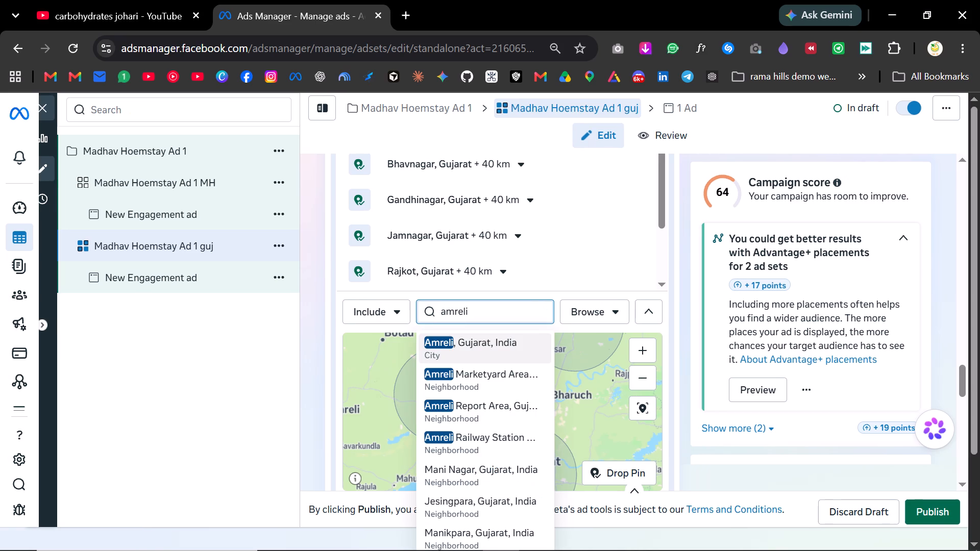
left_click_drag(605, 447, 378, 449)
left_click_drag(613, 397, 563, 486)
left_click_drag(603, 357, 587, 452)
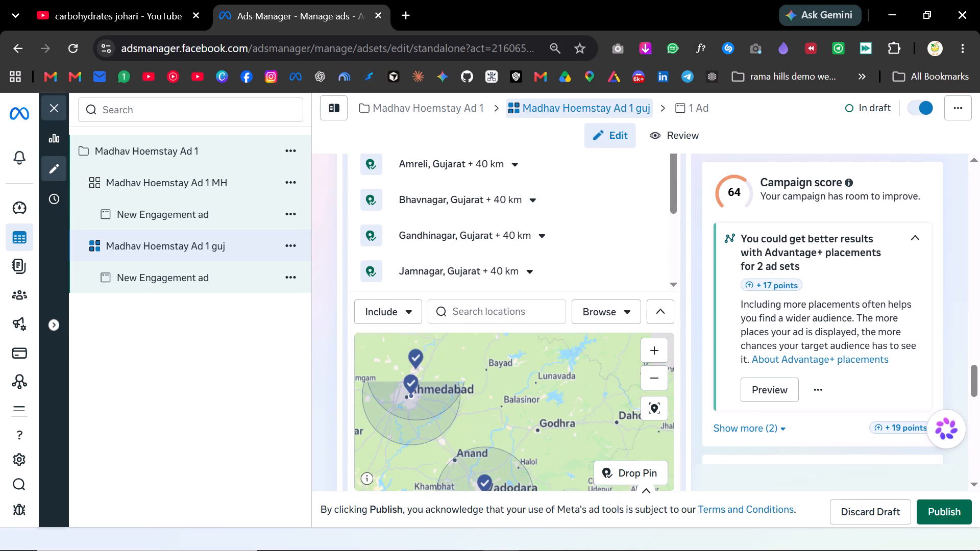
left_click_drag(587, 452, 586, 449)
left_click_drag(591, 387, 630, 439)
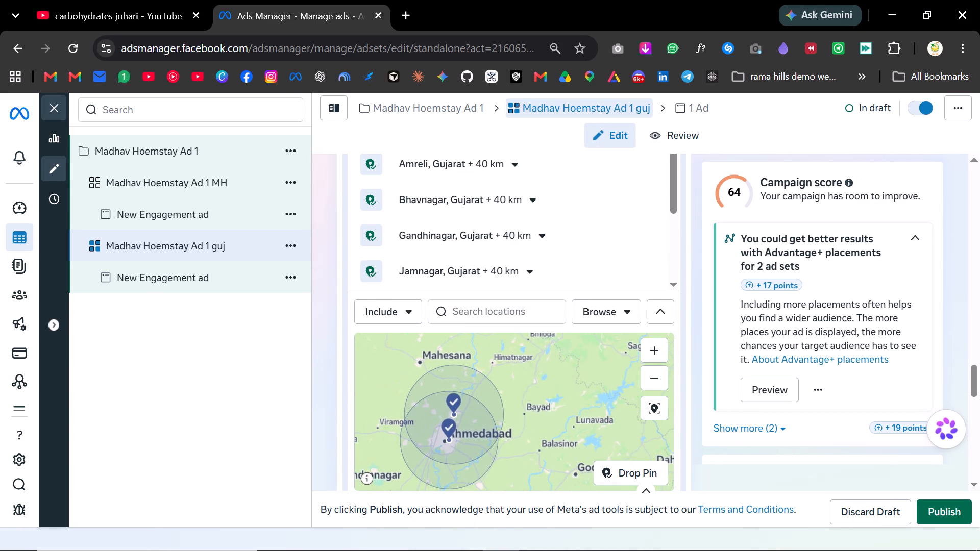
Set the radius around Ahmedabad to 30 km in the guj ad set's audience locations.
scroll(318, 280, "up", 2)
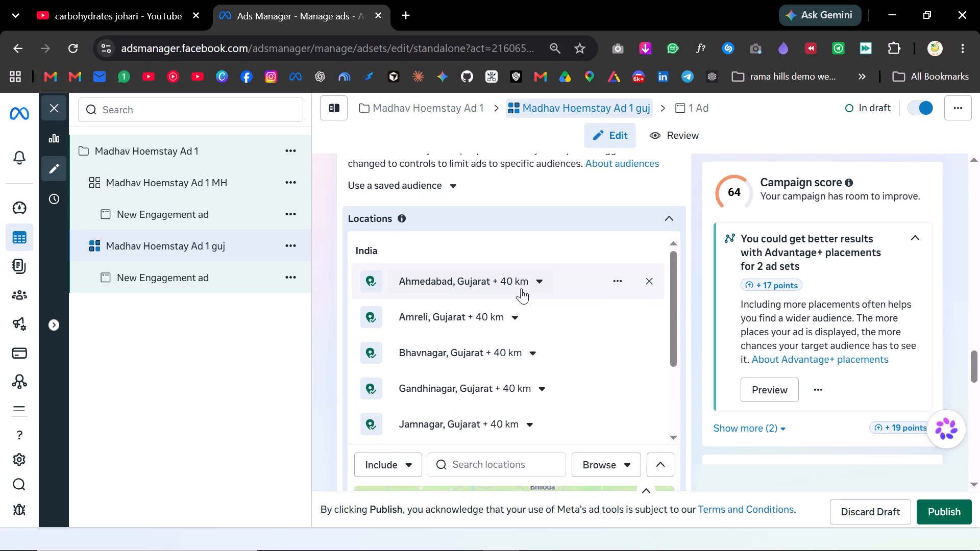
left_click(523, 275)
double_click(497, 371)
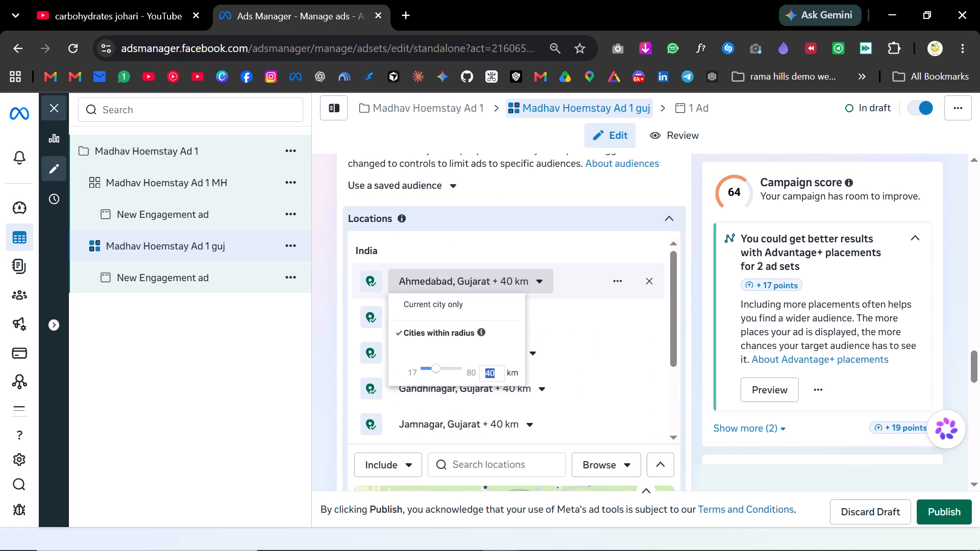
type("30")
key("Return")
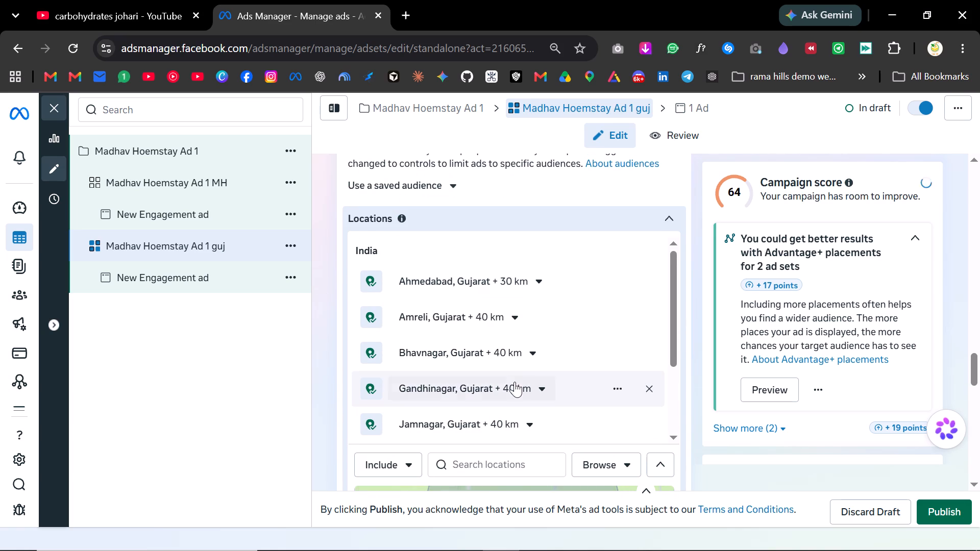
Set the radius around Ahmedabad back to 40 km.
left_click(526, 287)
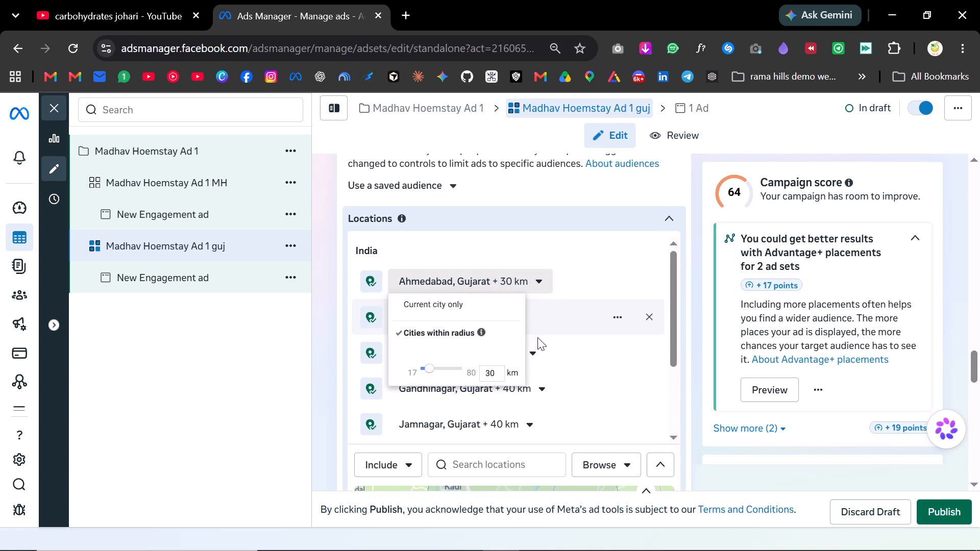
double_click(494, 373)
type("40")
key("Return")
Set the radius around both Amreli and Bhavnagar to 30 km in the guj ad set's audience locations.
left_click(499, 312)
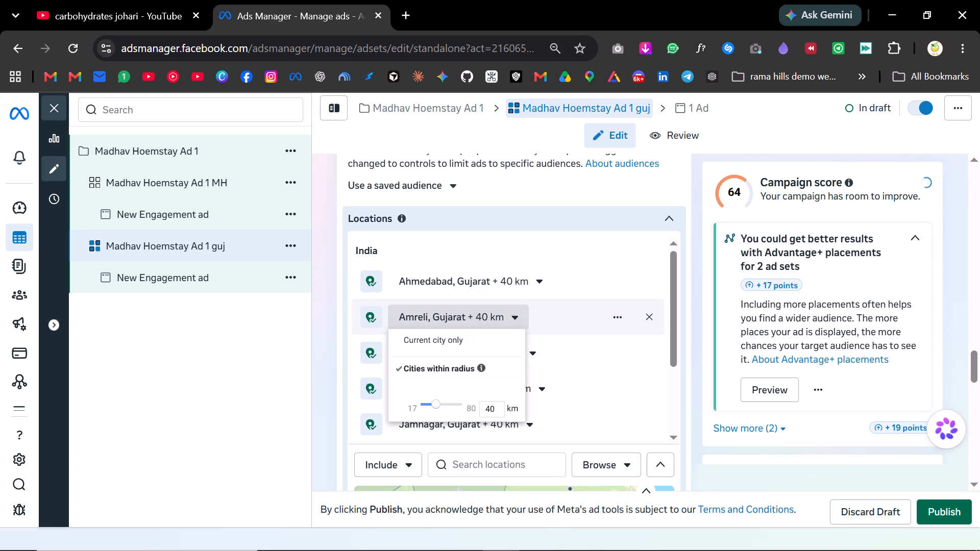
double_click(491, 410)
type("30")
key("Return")
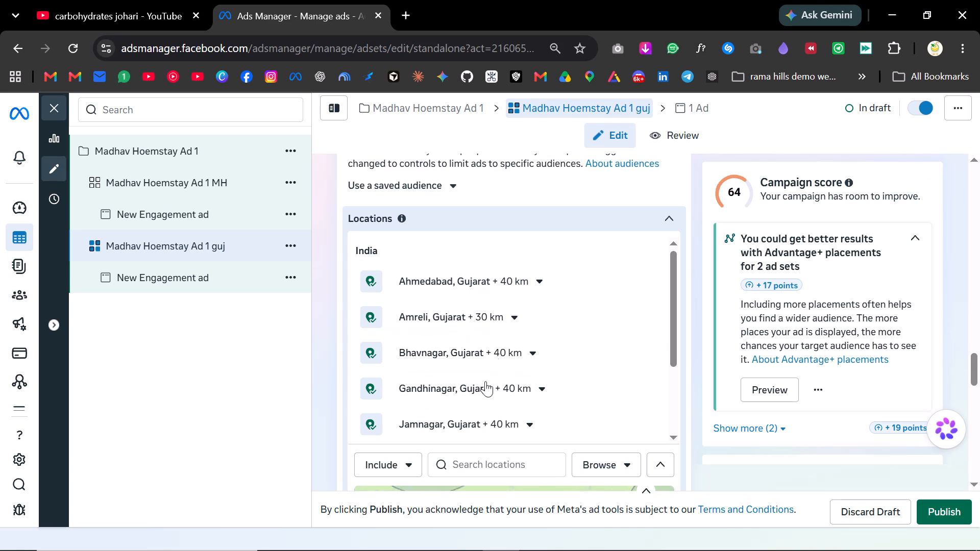
left_click(524, 354)
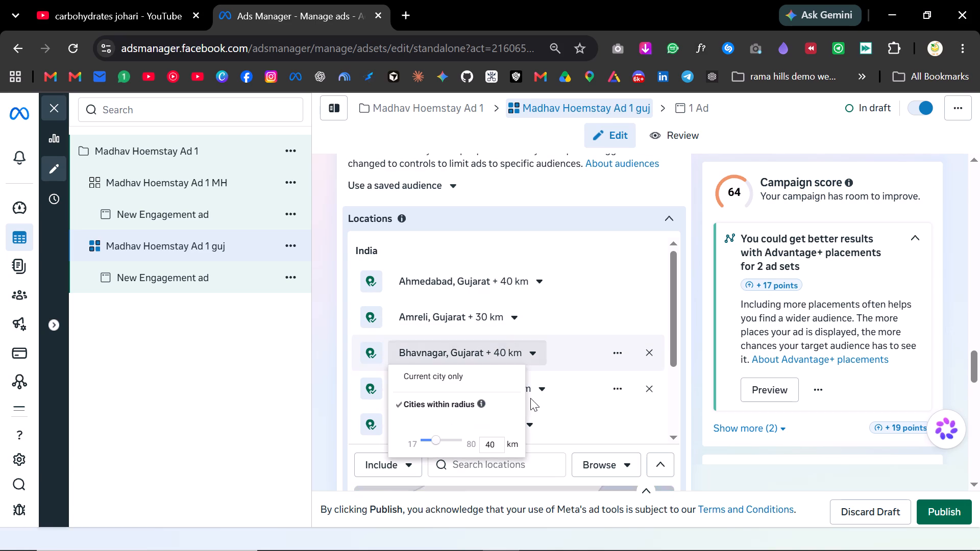
double_click(495, 445)
type("30")
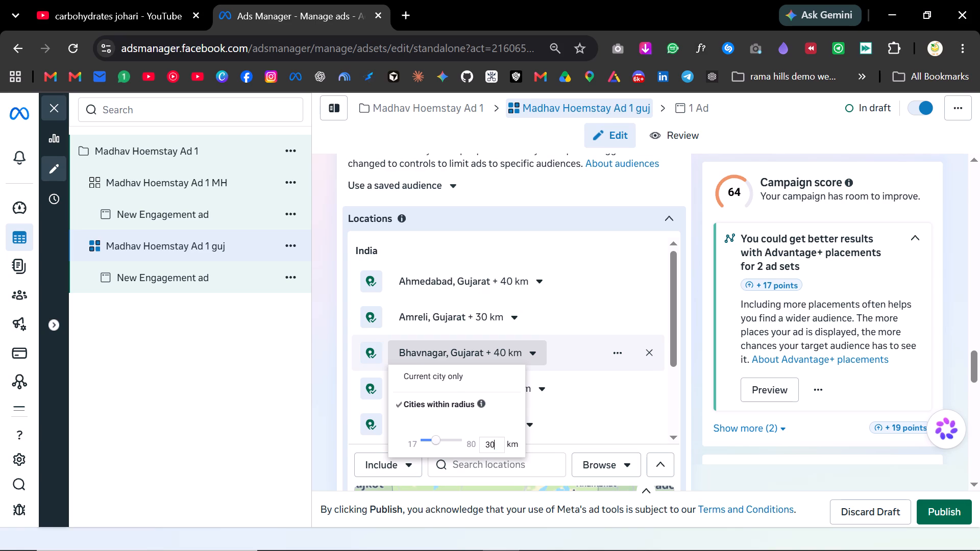
key("Return")
Open the ad set Madhav Hoemstay Ad 1 MH for editing.
scroll(511, 350, "down", 5)
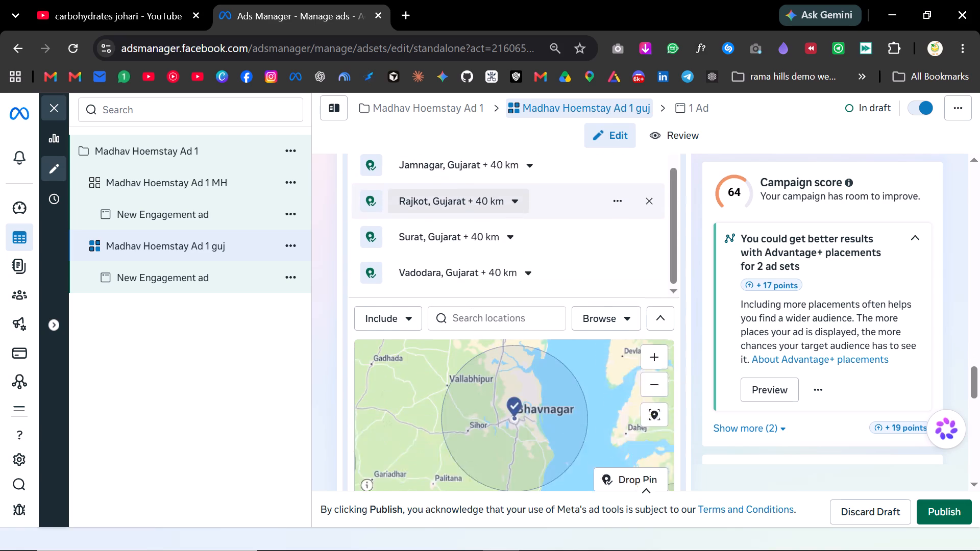
scroll(511, 351, "up", 3)
scroll(315, 360, "down", 3)
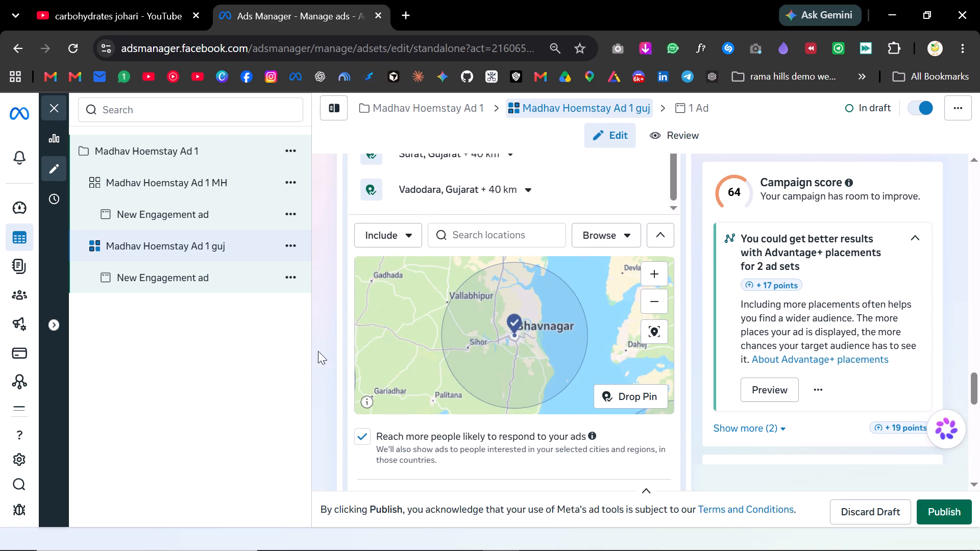
left_click(216, 180)
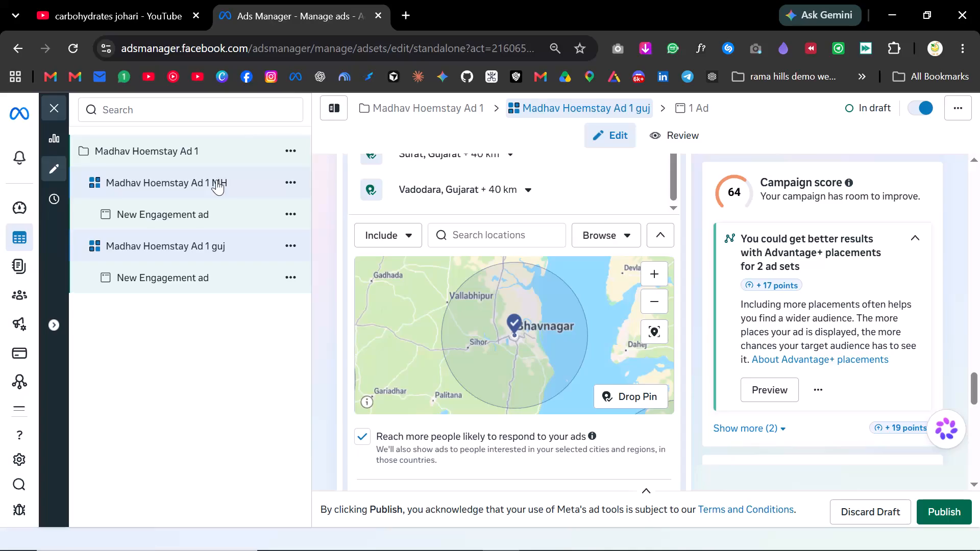
Search Google in a new browser tab for "major cities of maharashta" and look over the listed cities.
left_click(396, 6)
type("major cities of maharashta")
key("Return")
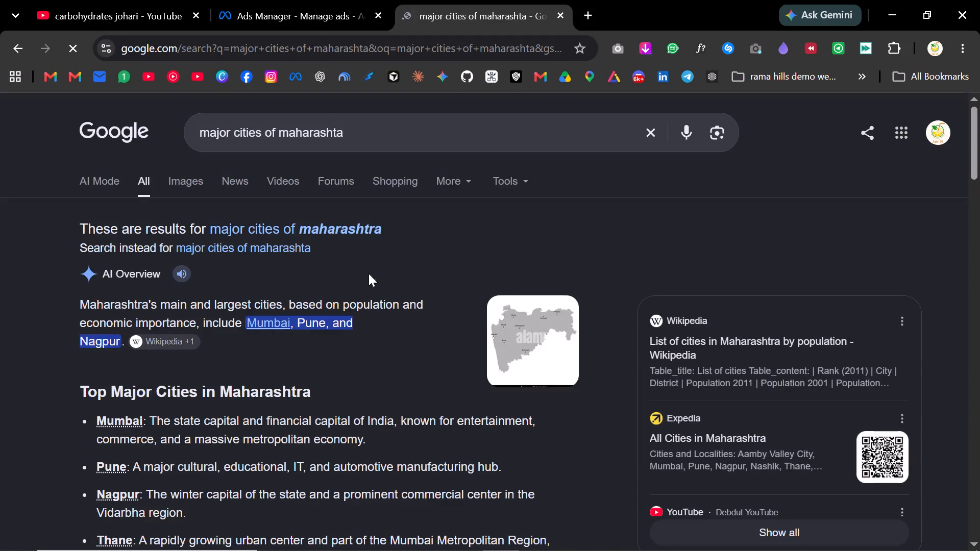
scroll(306, 300, "down", 2)
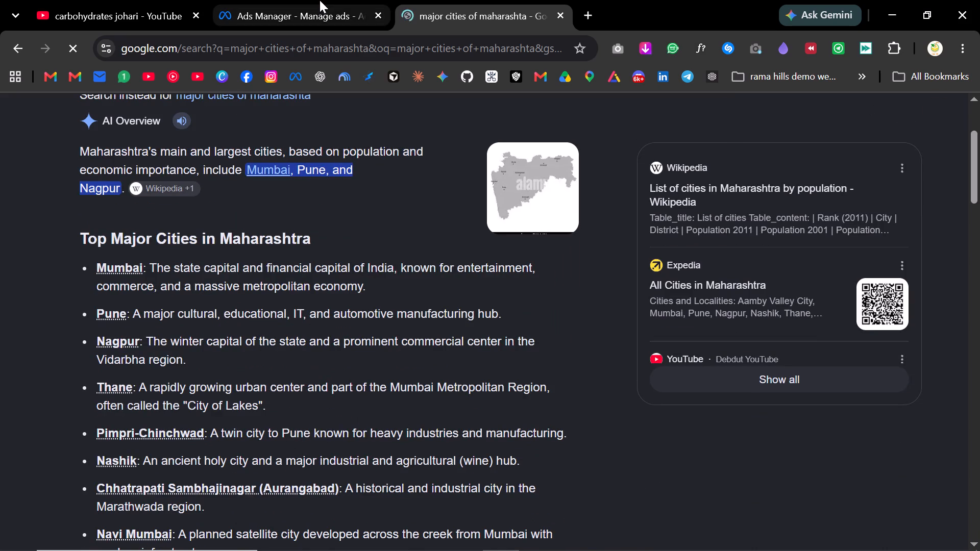
Back in Ads Manager, include the cities Mumbai and Navi Mumbai, Maharashtra in the MH ad set's audience locations.
left_click(320, 0)
scroll(436, 427, "up", 4)
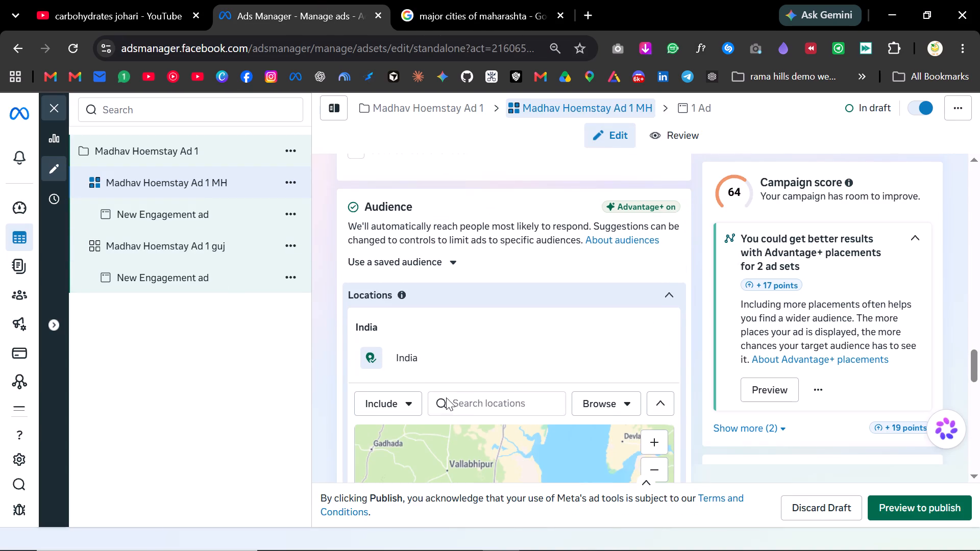
left_click(462, 407)
type("mumbai")
key("space")
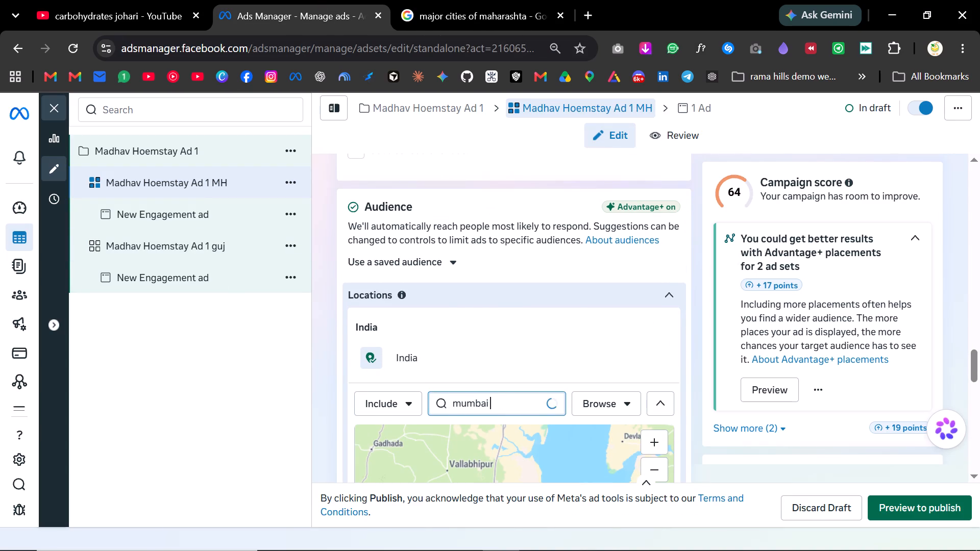
key("Tab")
type("new mumbai")
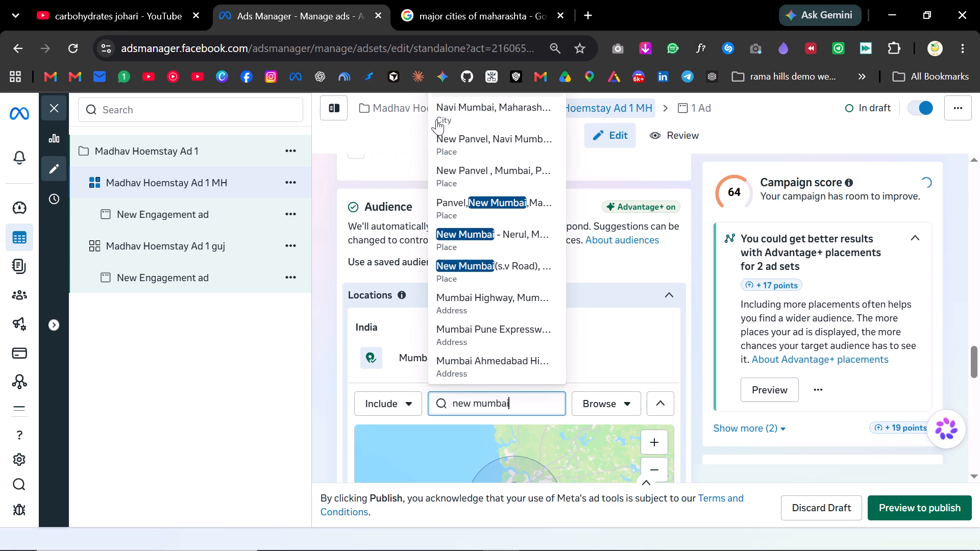
left_click(448, 118)
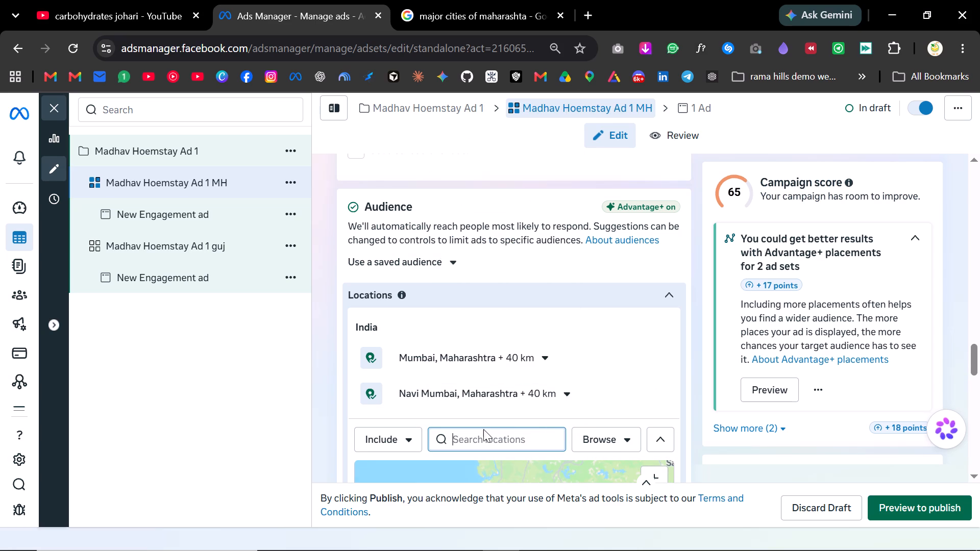
Include the cities Thane, Pune and Nagpur, Maharashtra in the MH ad set's audience locations.
left_click(492, 443)
type("thane")
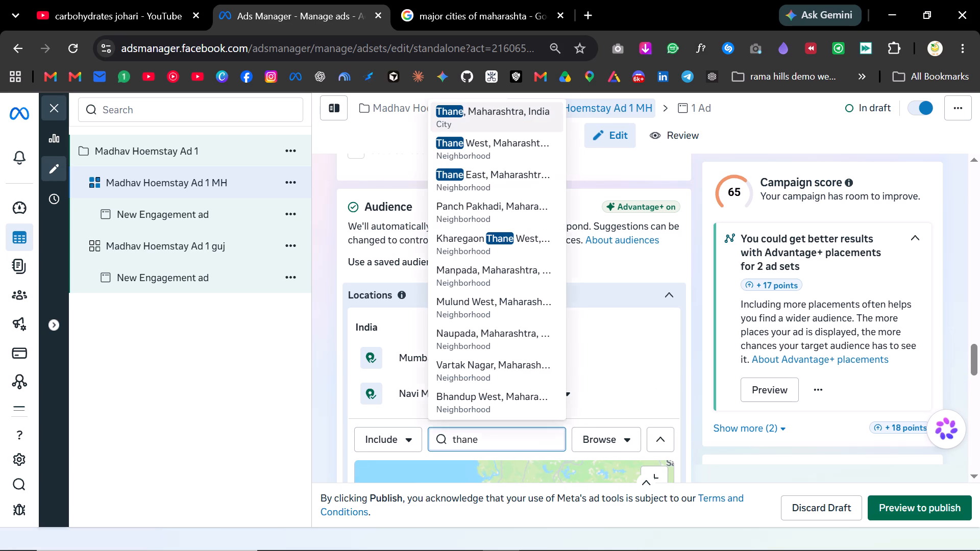
key("Tab")
left_click(461, 0)
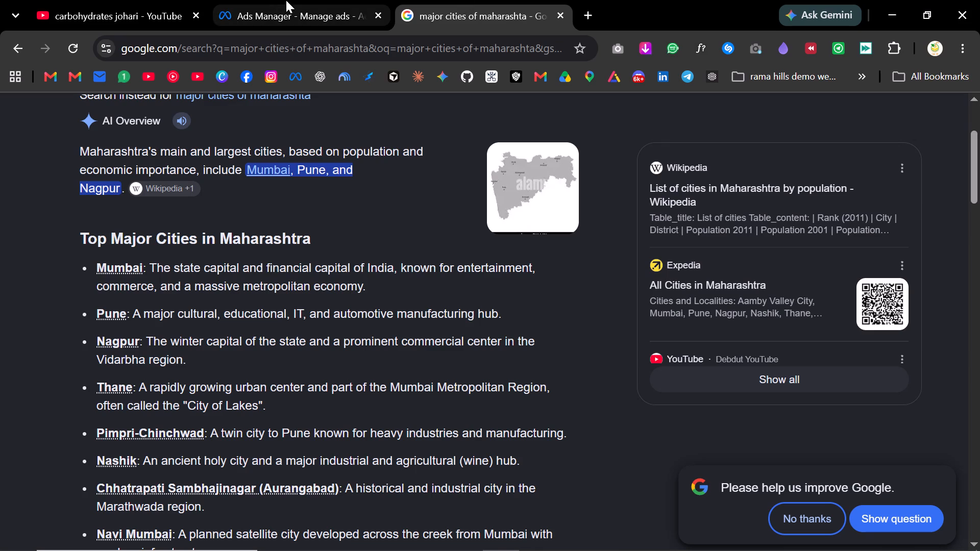
left_click(300, 0)
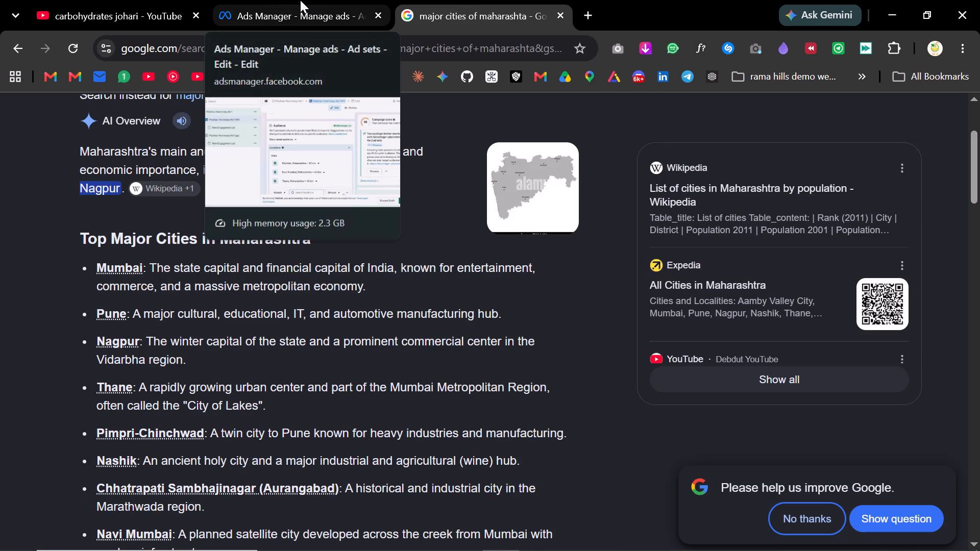
type("pune")
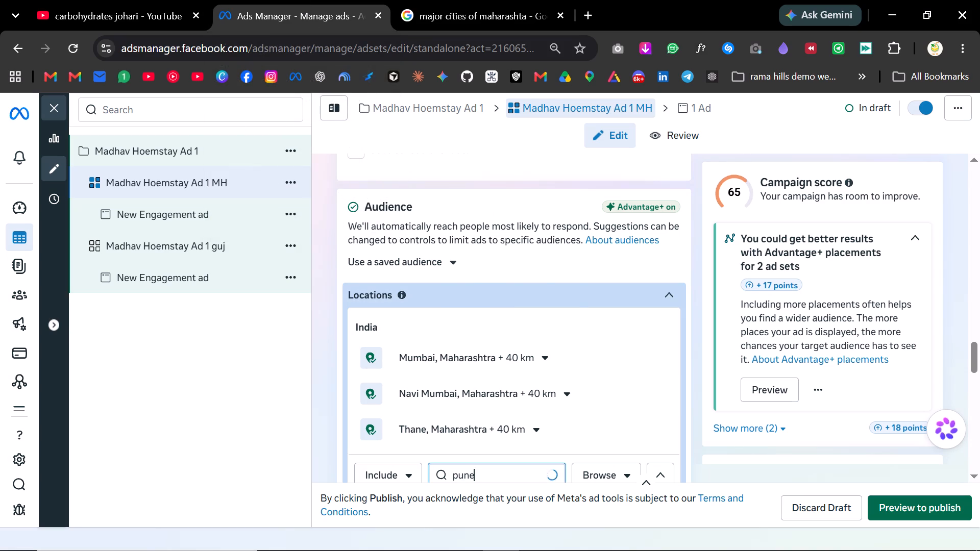
key("Tab")
type("nagpur")
key("Tab")
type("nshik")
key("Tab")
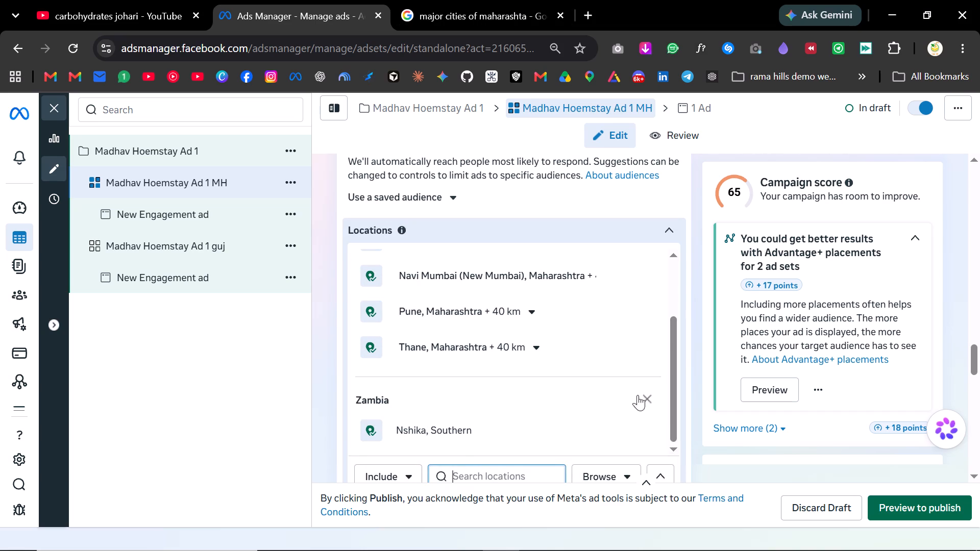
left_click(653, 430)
Include the city Nashik, Maharashtra in the MH ad set's audience locations.
left_click(492, 474)
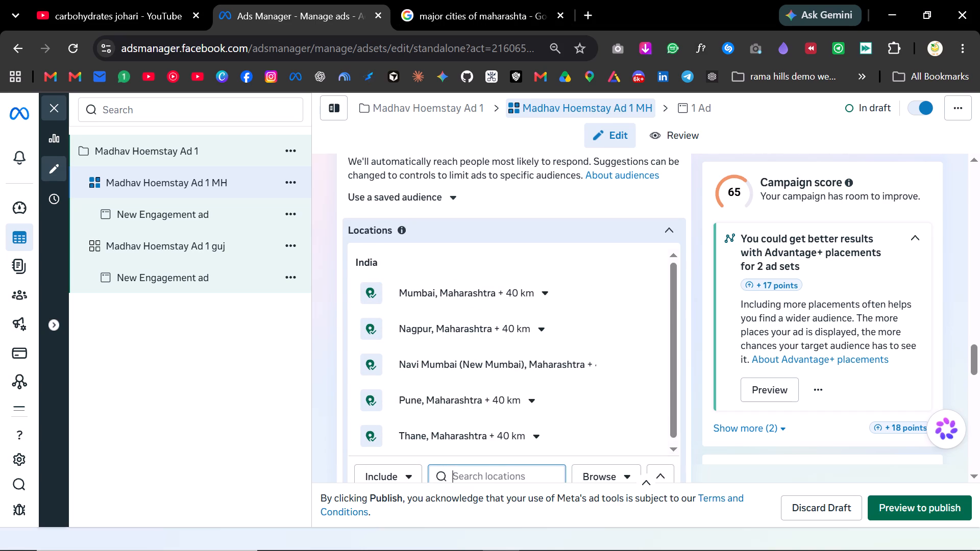
type("nashik")
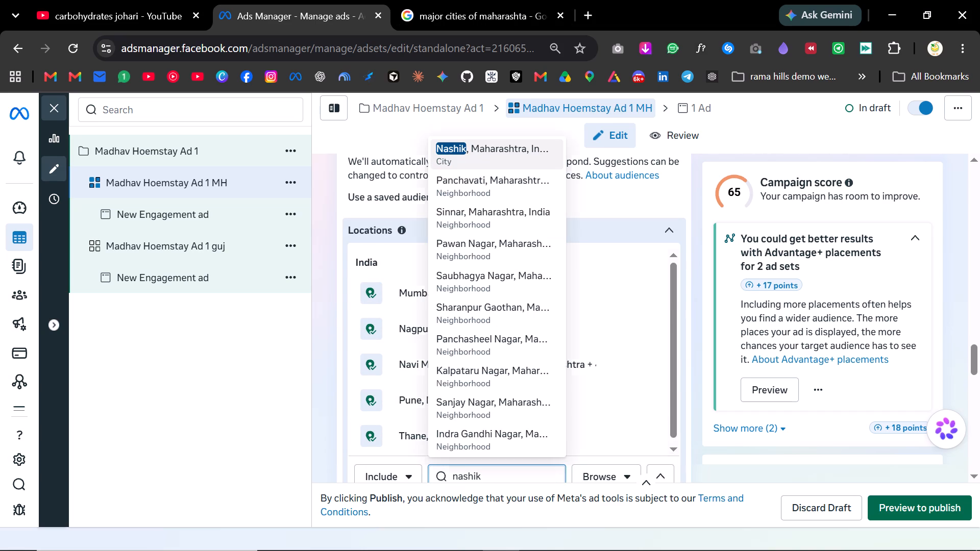
left_click(509, 151)
Check the Google results for major Maharashtra cities to find further ones to target.
left_click(451, 0)
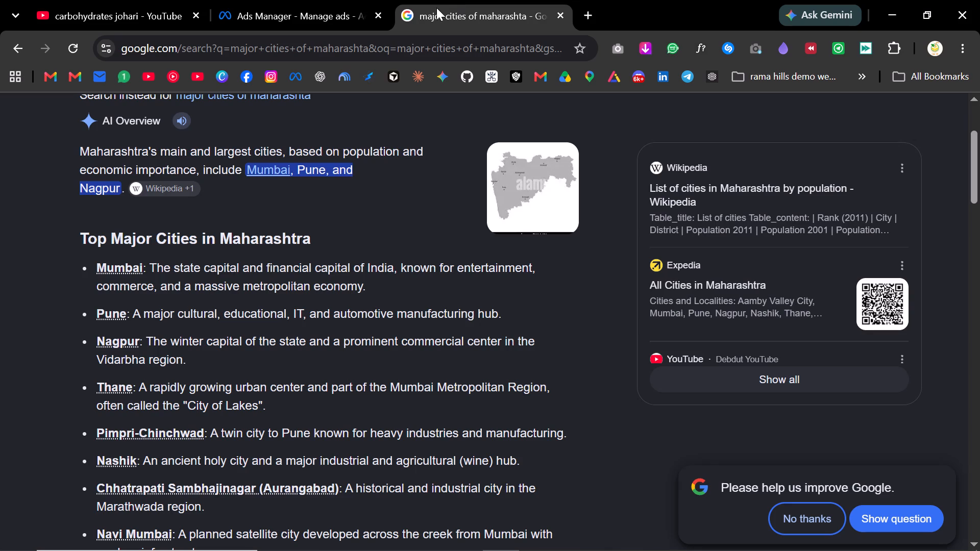
left_click(241, 0)
left_click(110, 0)
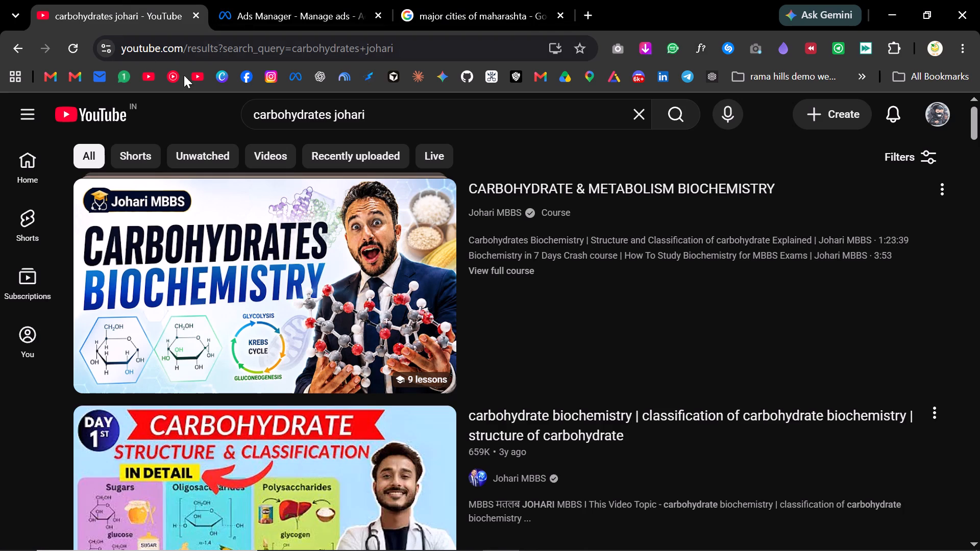
left_click(321, 0)
left_click(508, 0)
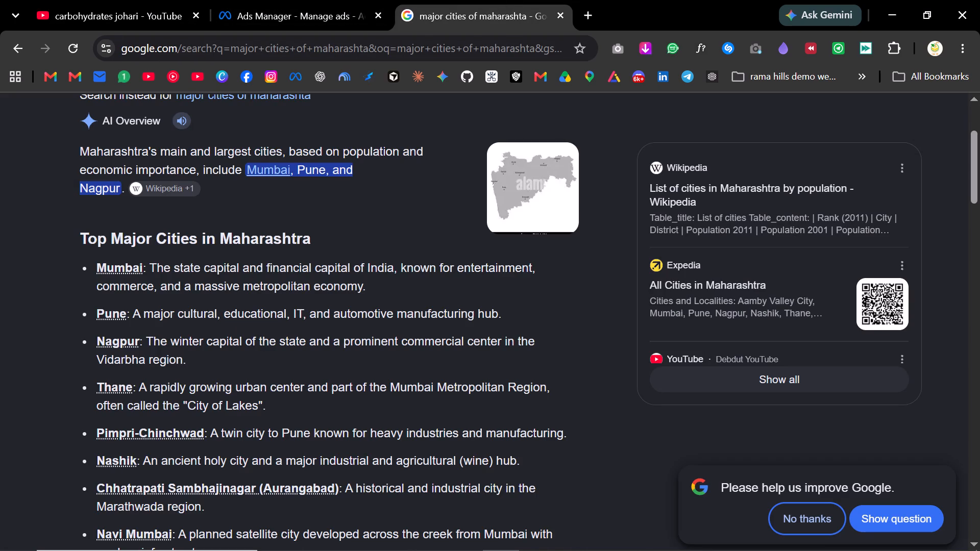
scroll(250, 422, "down", 1)
scroll(489, 394, "down", 1)
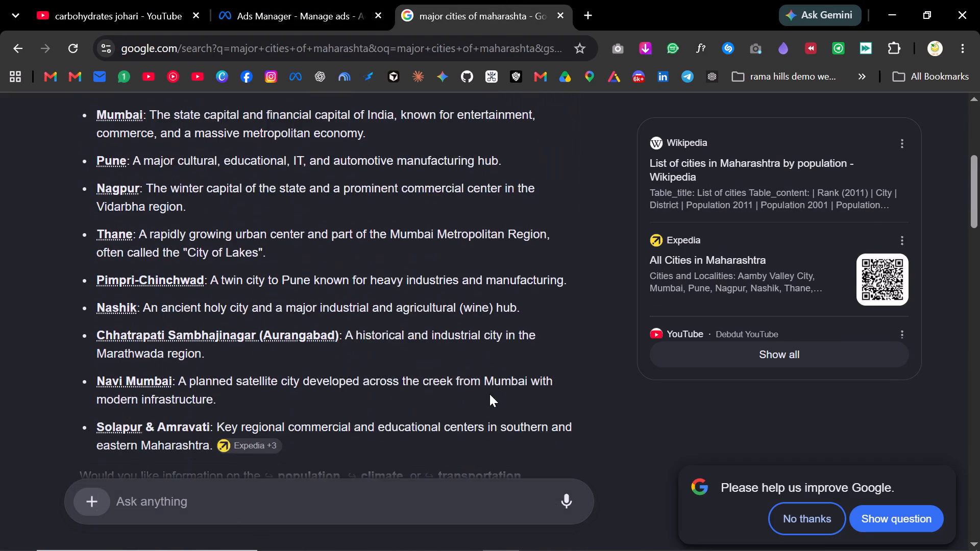
scroll(489, 394, "down", 2)
Back in Ads Manager, include the cities Aurangabad and Solapur, Maharashtra in the MH ad set's audience locations.
left_click(360, 0)
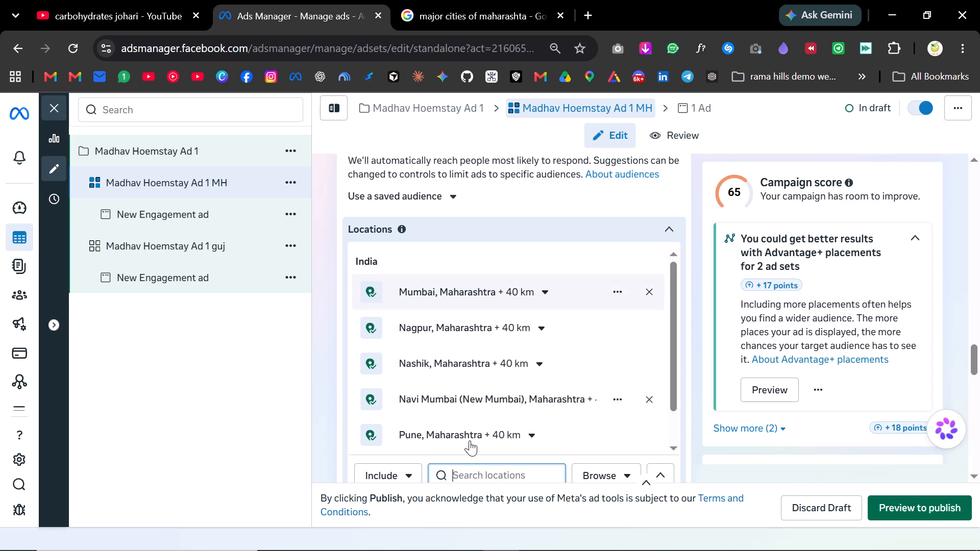
type("aurn")
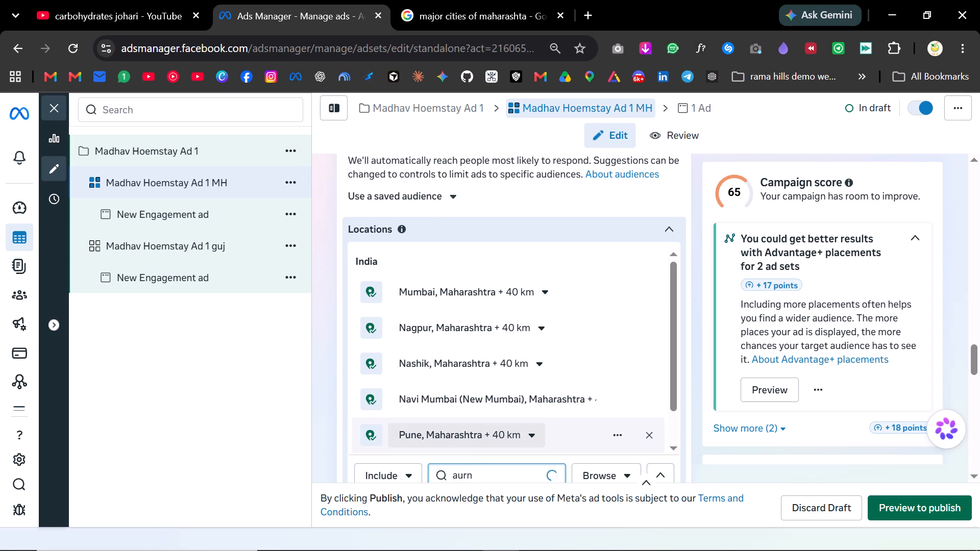
key("BackSpace")
type("anm")
key("BackSpace")
type("ga")
key("Tab")
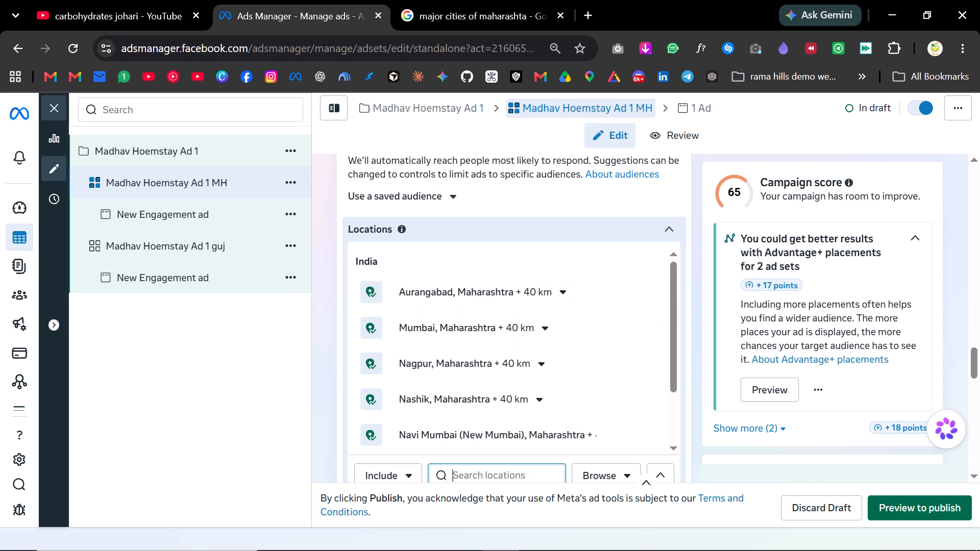
type("solapur")
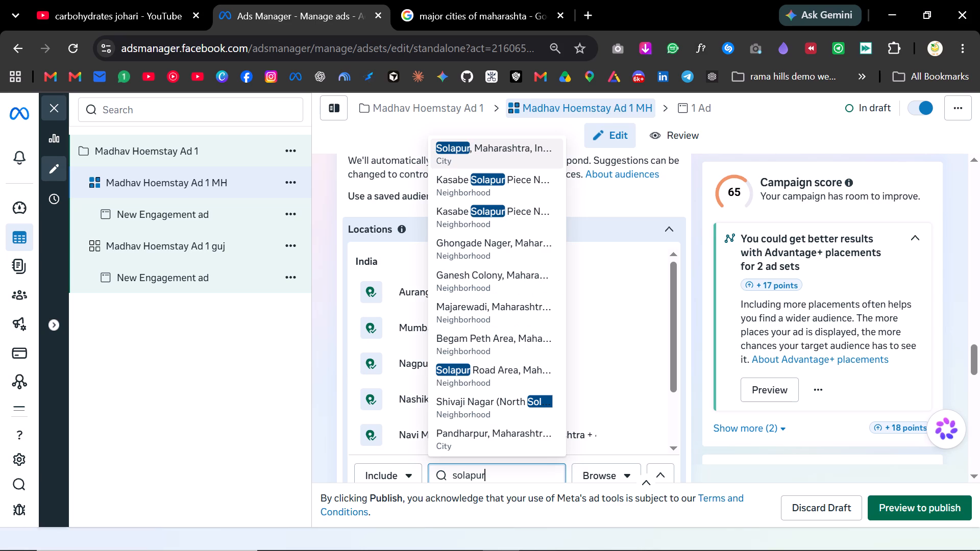
key("Tab")
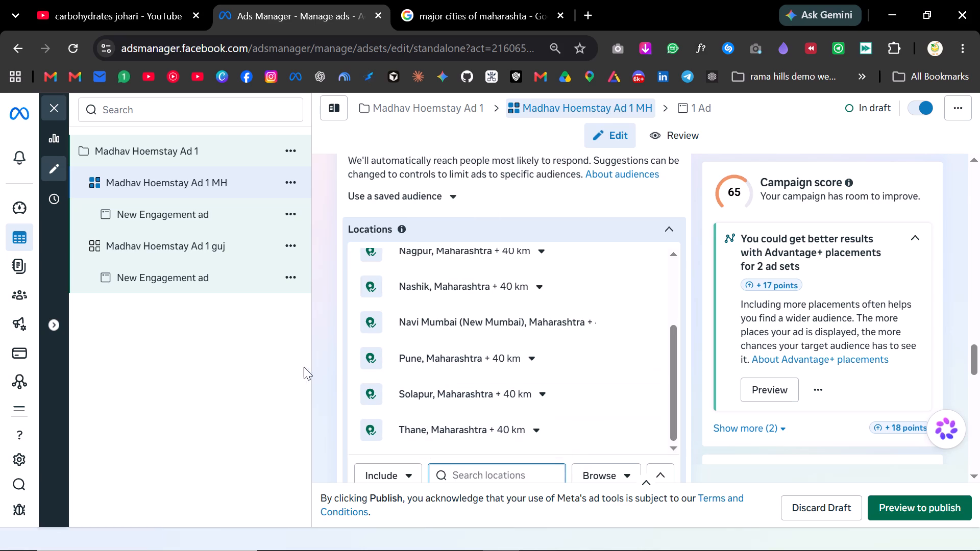
Review the MH ad set's conversion, budget and schedule, location and detailed targeting settings.
scroll(327, 362, "up", 8)
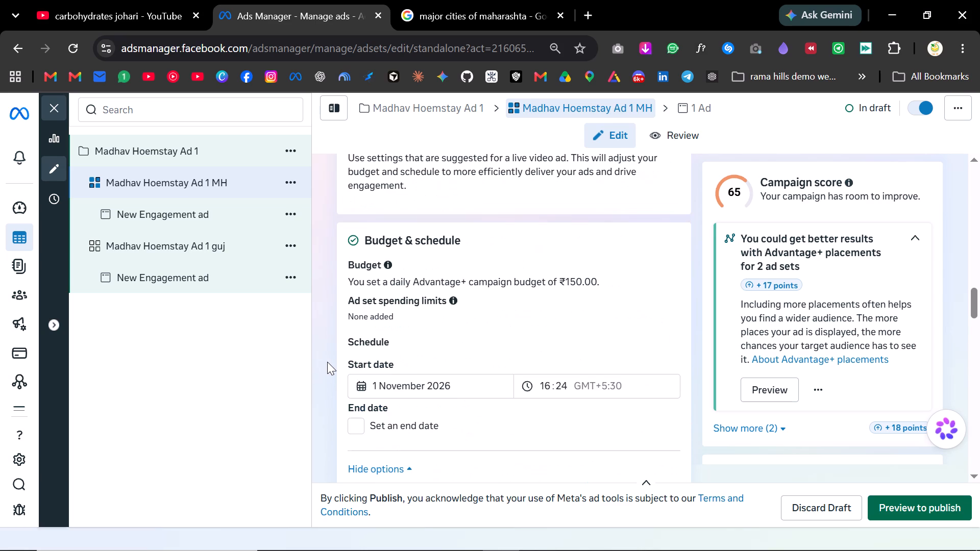
scroll(327, 362, "up", 5)
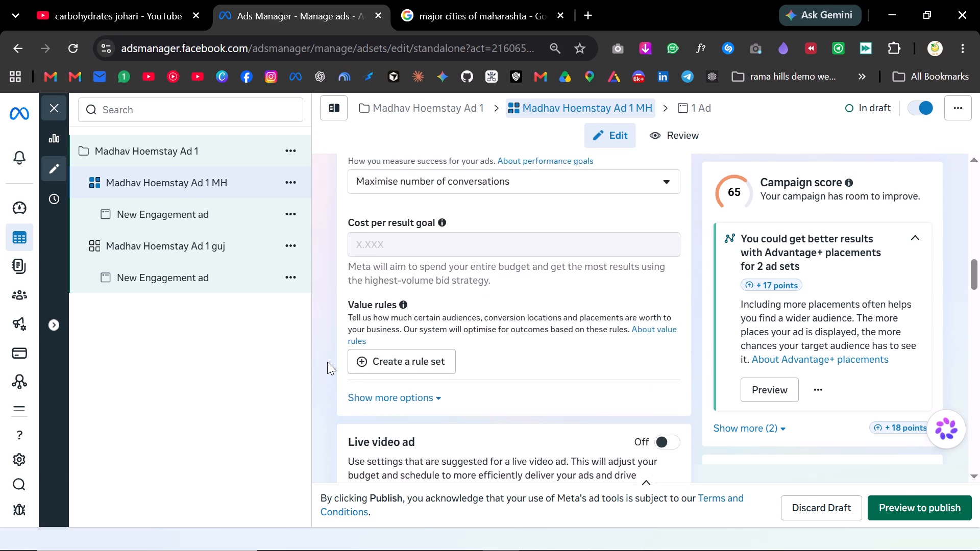
scroll(327, 362, "up", 3)
scroll(327, 362, "down", 15)
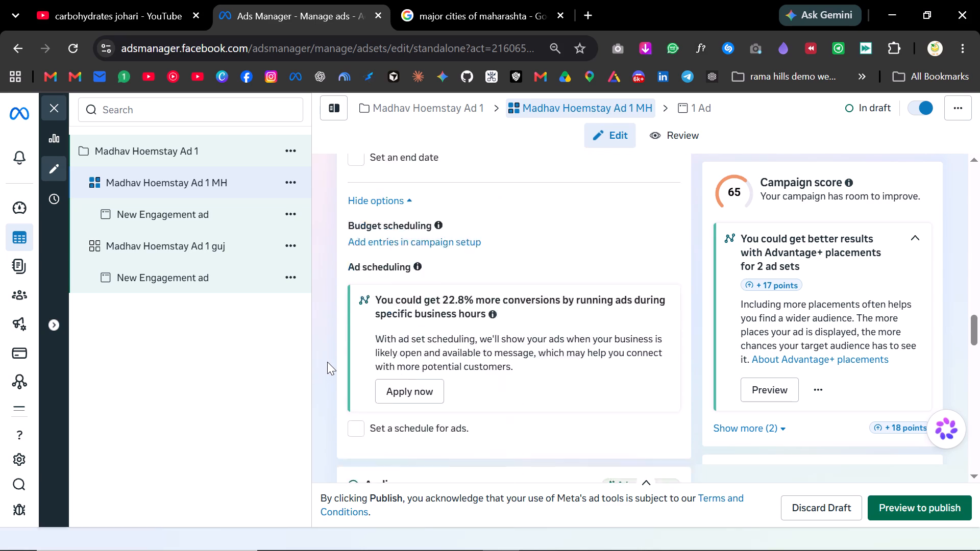
scroll(327, 362, "down", 6)
scroll(327, 362, "up", 5)
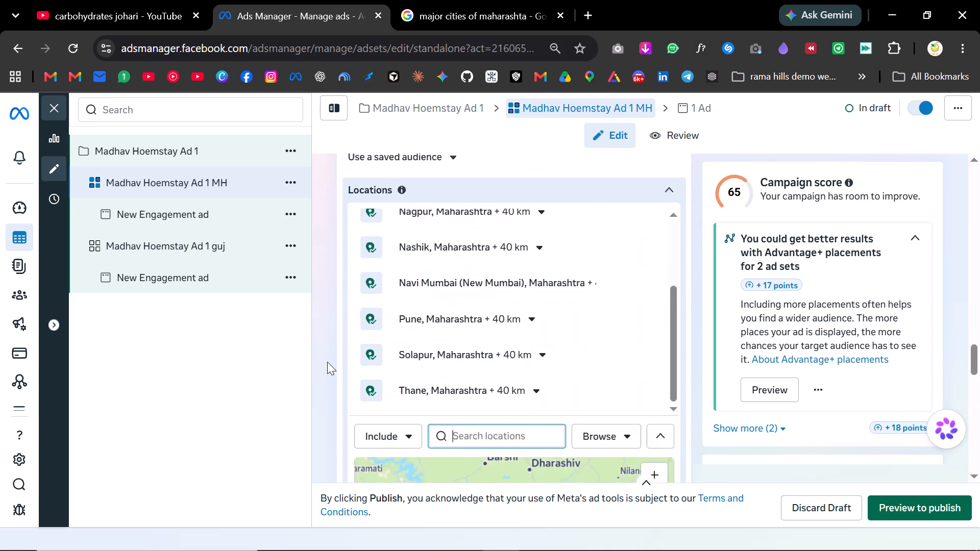
scroll(327, 362, "up", 8)
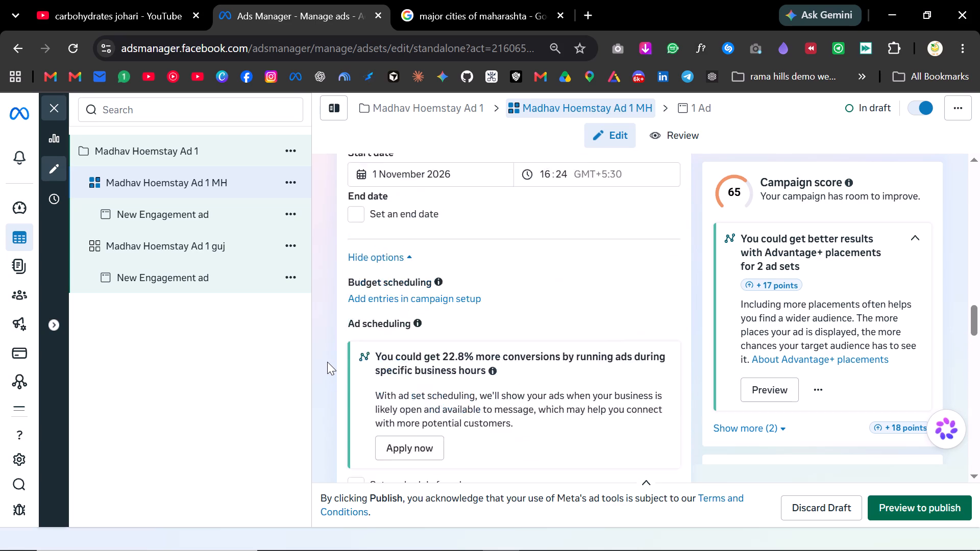
scroll(327, 362, "up", 7)
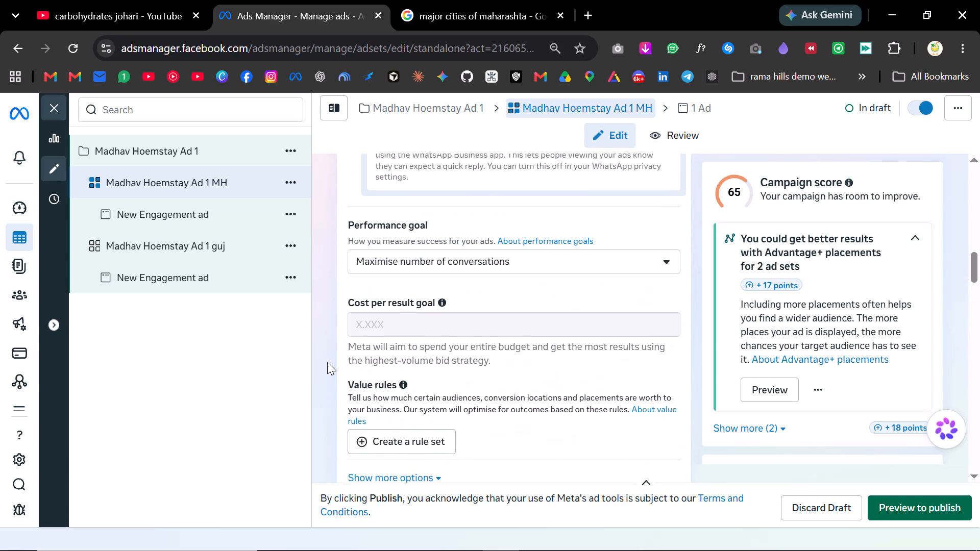
scroll(327, 362, "up", 13)
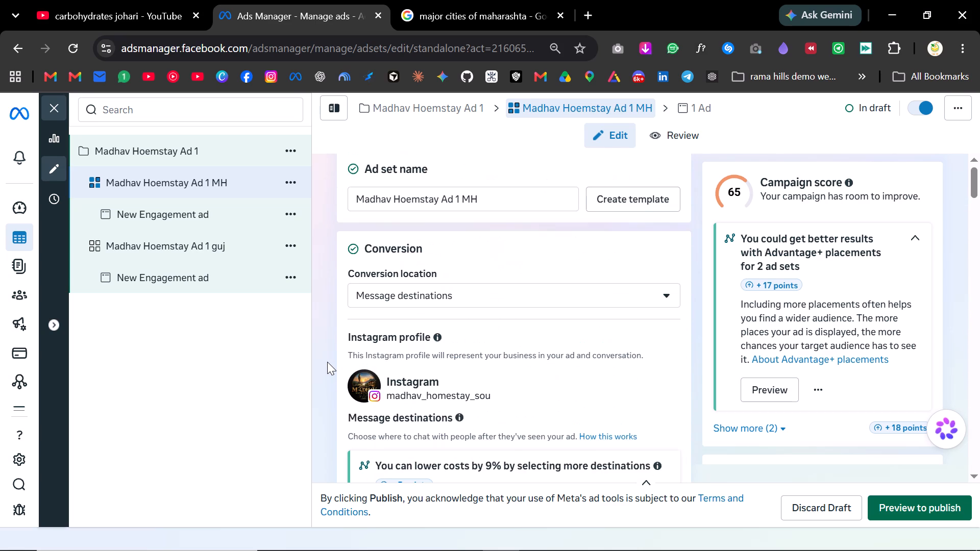
scroll(327, 362, "down", 16)
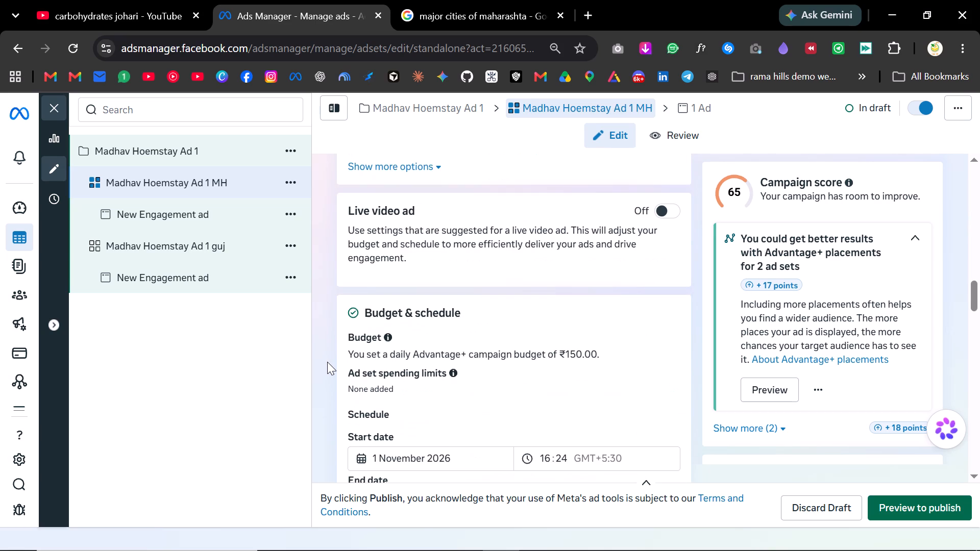
scroll(327, 362, "down", 7)
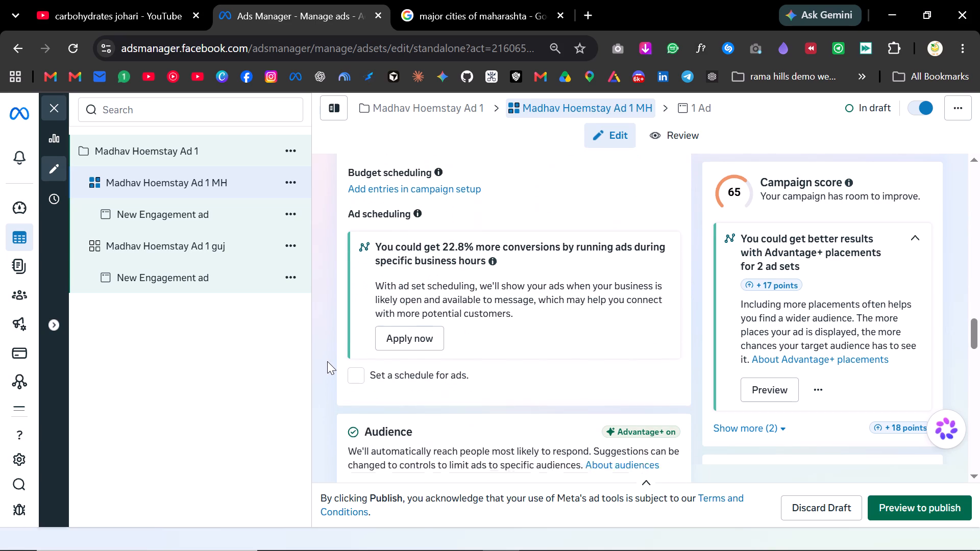
scroll(327, 361, "down", 8)
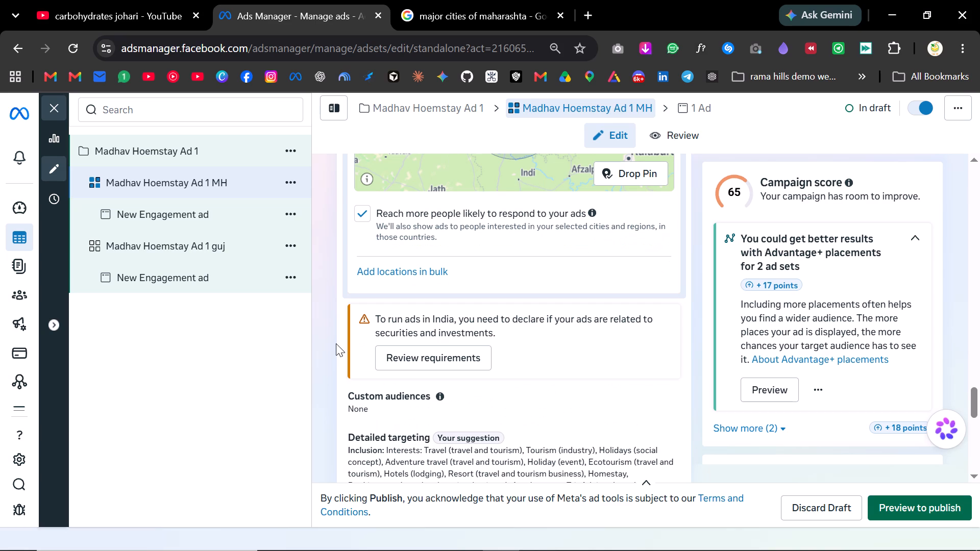
Open the New Engagement ad under the MH ad set and review its ad setup, creative media and text.
left_click(221, 217)
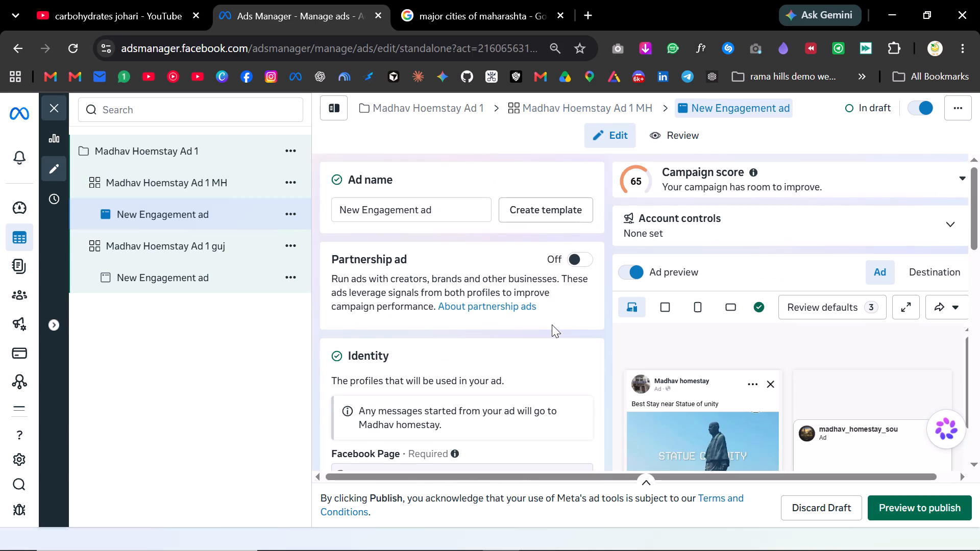
scroll(431, 325, "down", 7)
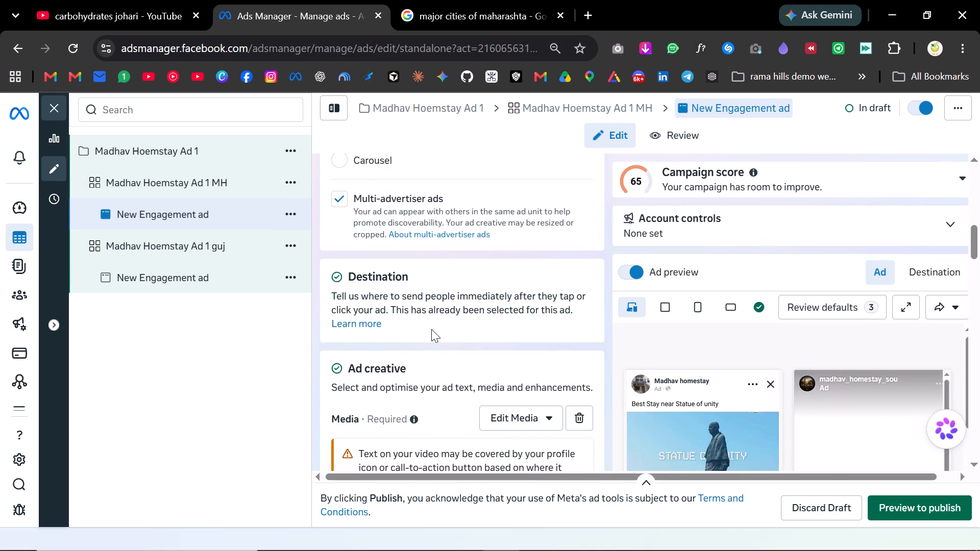
scroll(472, 321, "up", 2)
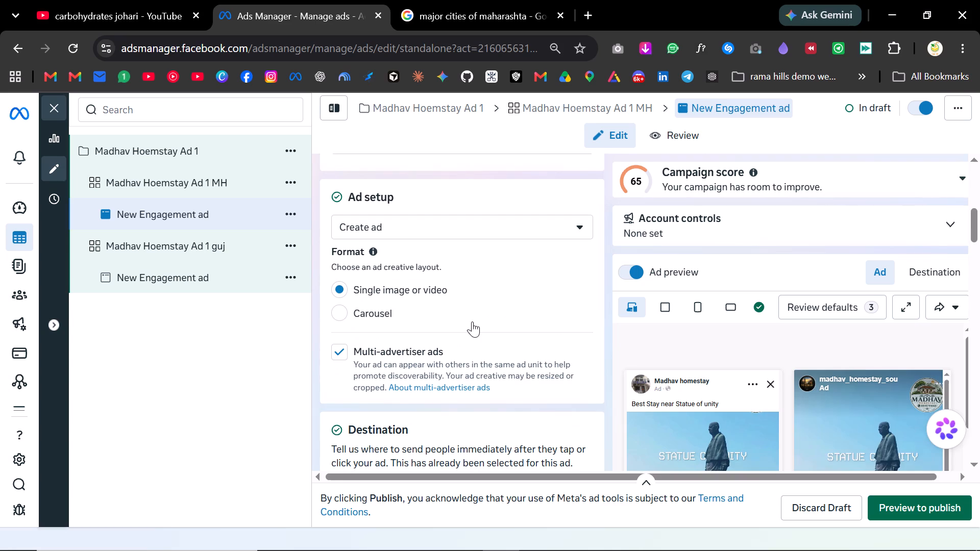
scroll(472, 321, "down", 11)
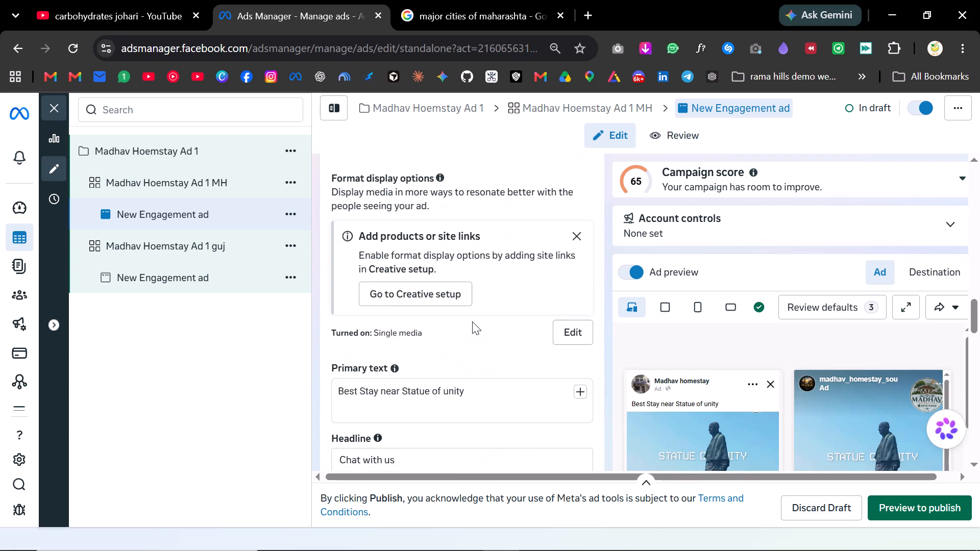
scroll(472, 321, "down", 1)
scroll(475, 339, "up", 8)
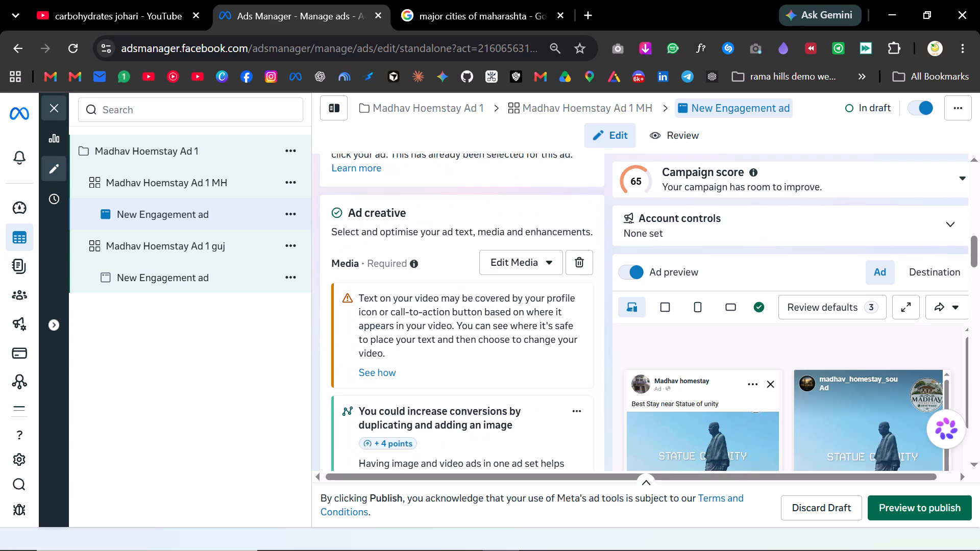
scroll(475, 338, "up", 1)
scroll(475, 338, "down", 8)
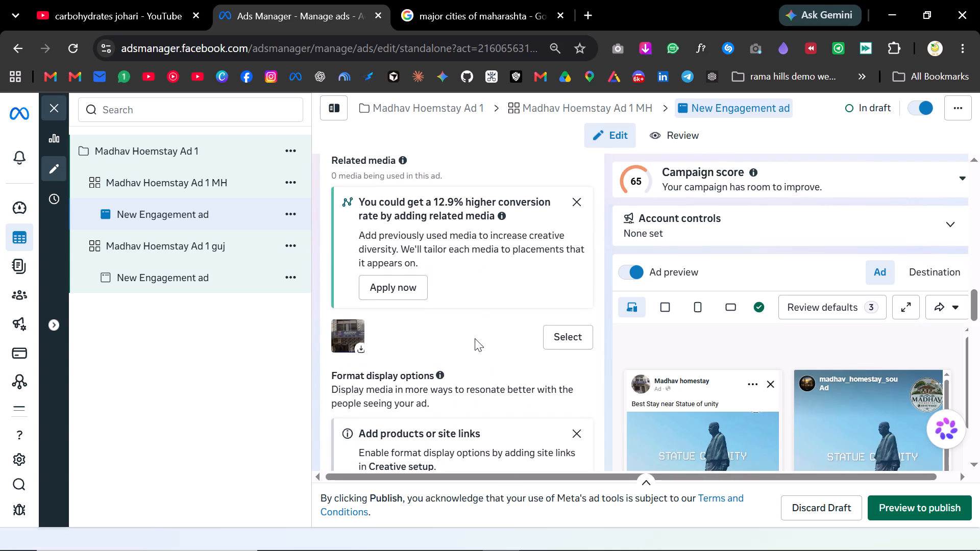
scroll(475, 338, "down", 7)
scroll(475, 338, "up", 3)
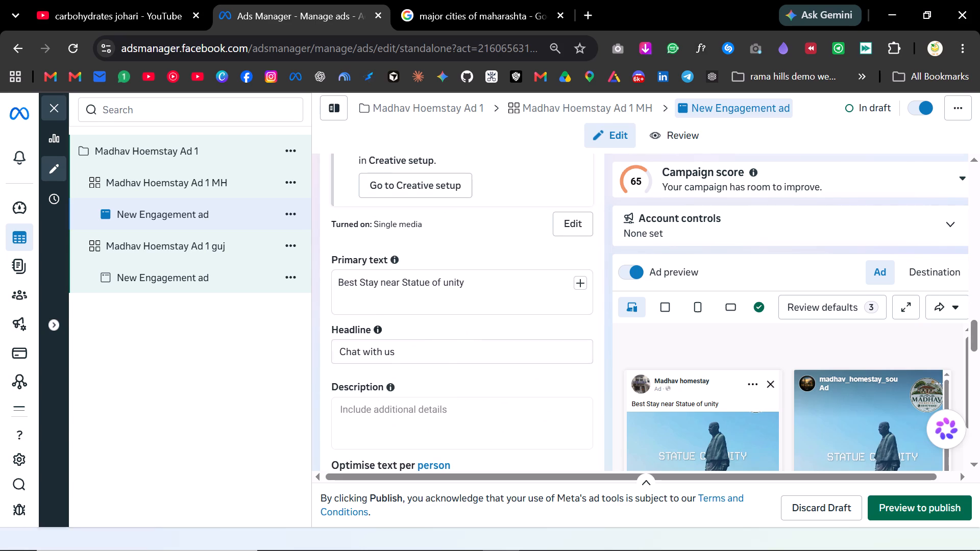
Append "| Book your Stay Today" to the primary text of the MH ad set's ad.
left_click(492, 283)
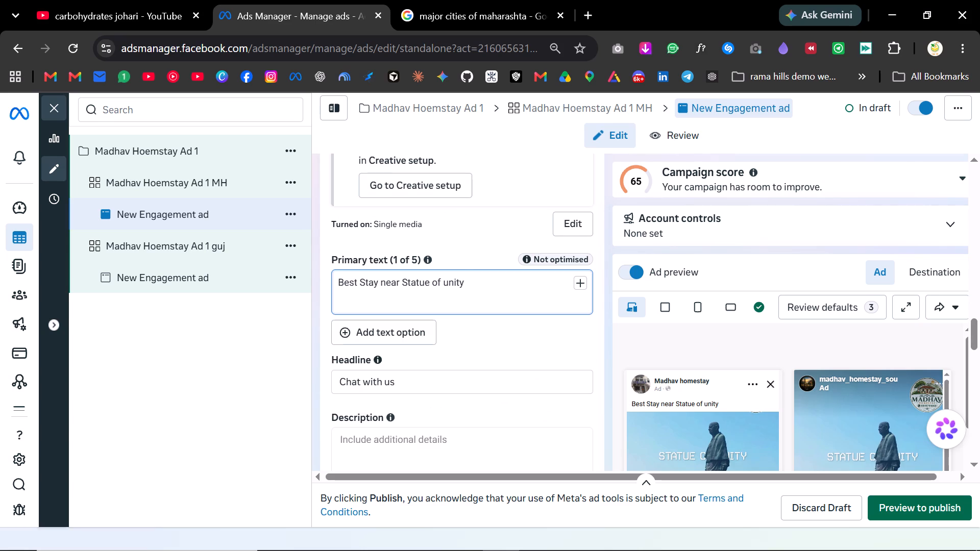
key("shift+Left")
key("shift+bar")
key("BackSpace")
key("space")
type("| Bok")
key("BackSpace")
type("ok your St")
type("ay Today")
key("space")
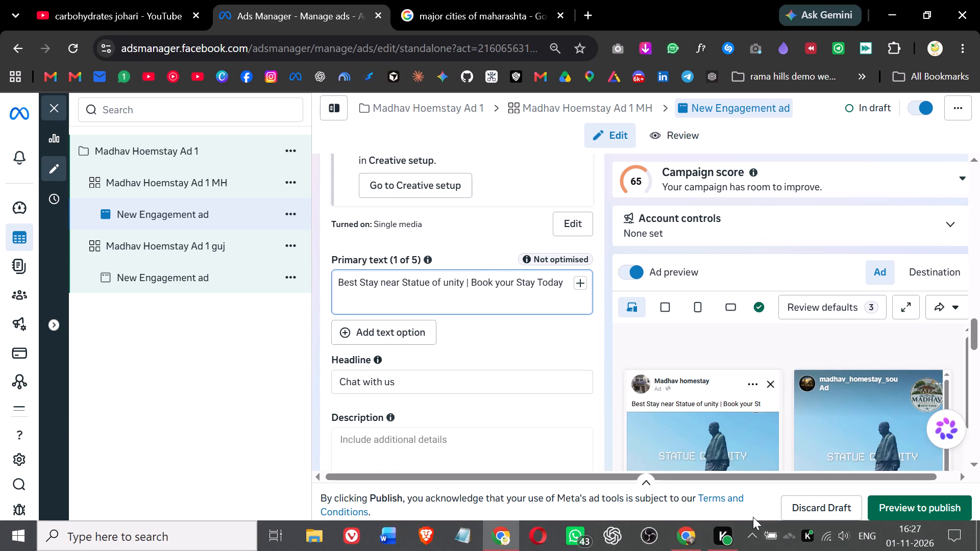
left_click(570, 342)
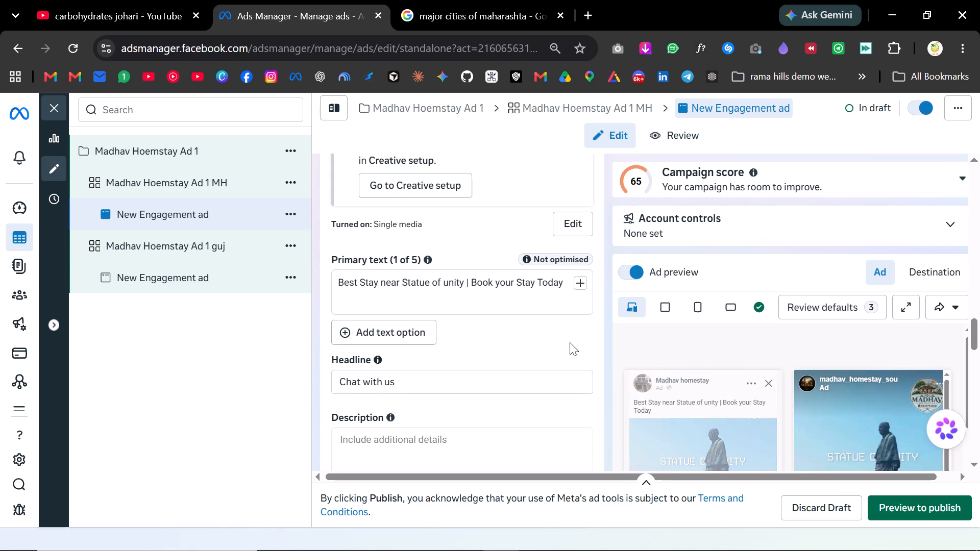
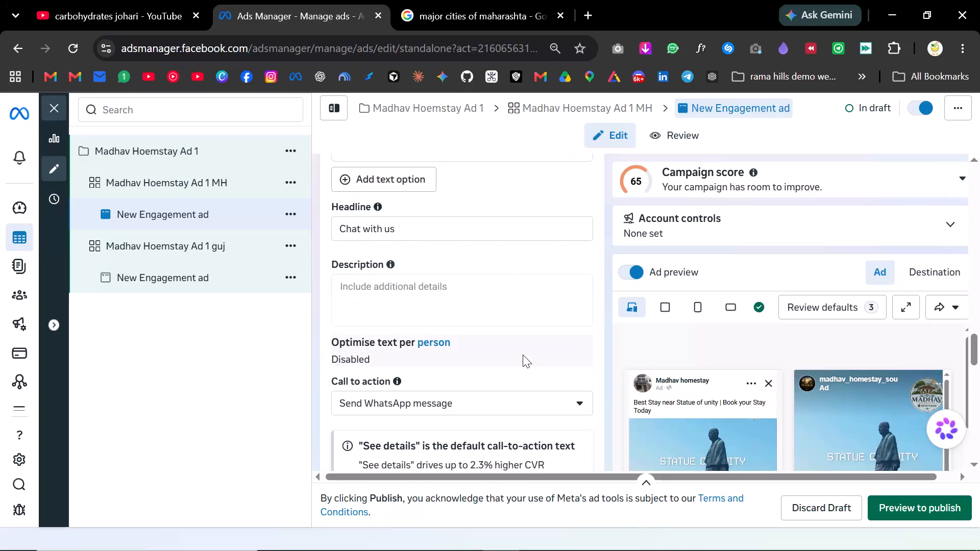
Remove the existing media from the creative of the MH ad set's New Engagement ad.
scroll(523, 355, "down", 4)
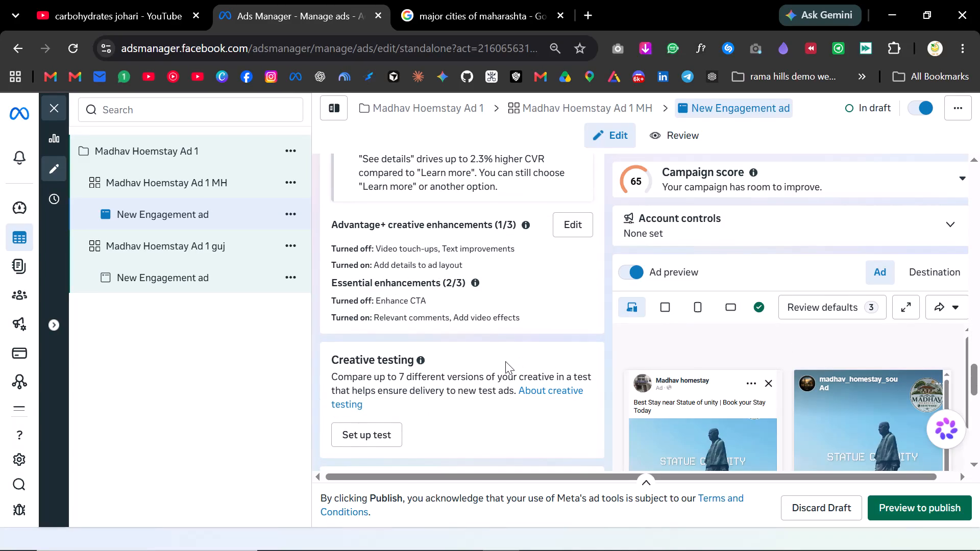
scroll(505, 361, "up", 8)
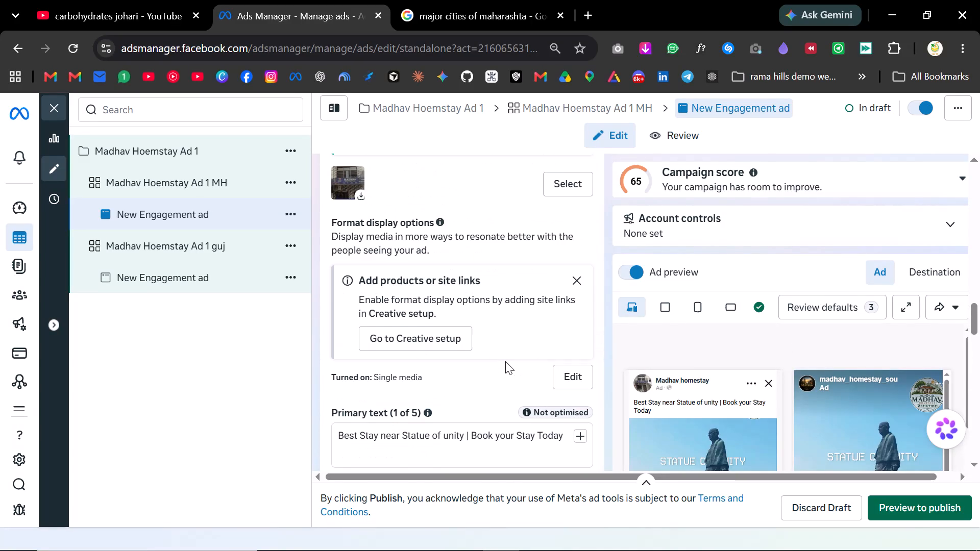
scroll(505, 361, "up", 8)
left_click(576, 183)
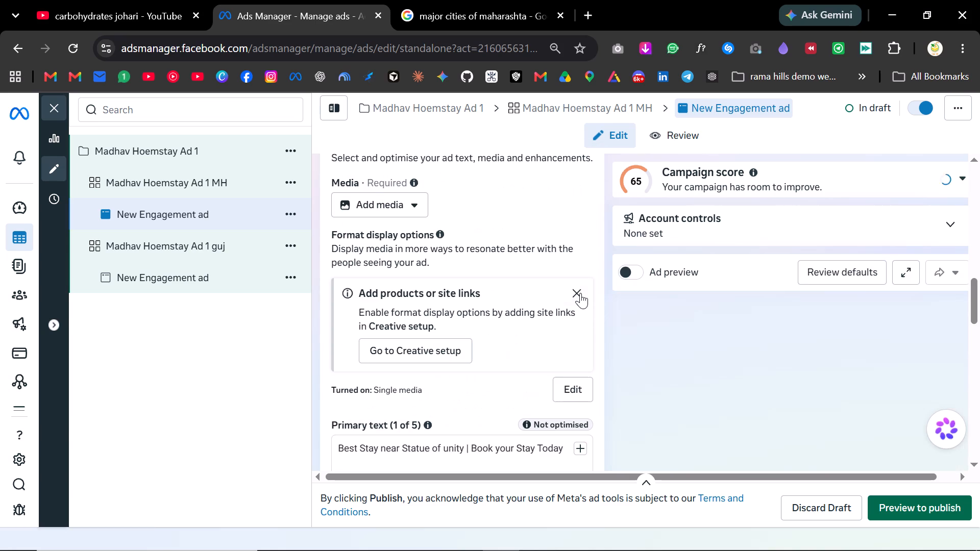
Find Madhav Homestay Ad Hindi.mp4 in Downloads by searching "madhav", upload it and select it as the MH ad's video.
left_click(381, 203)
left_click(384, 258)
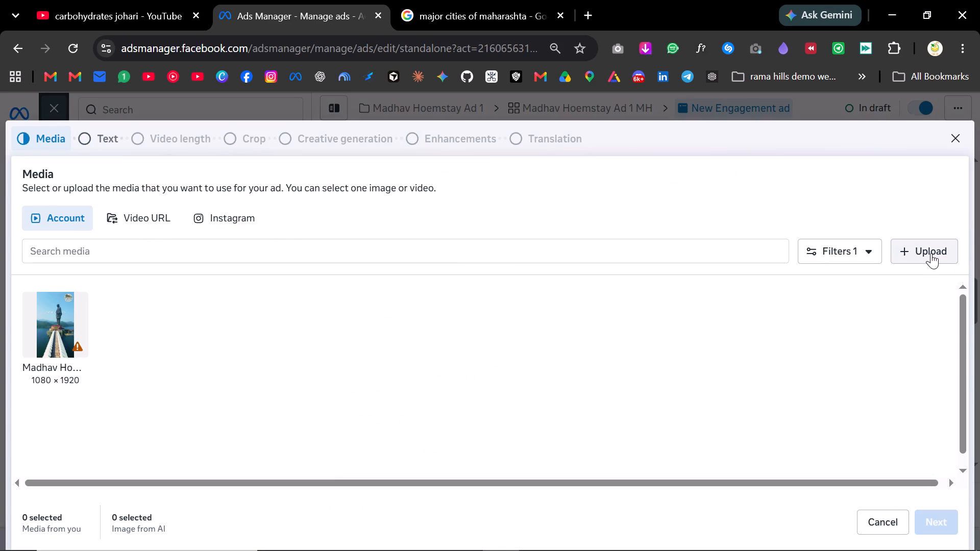
left_click(931, 253)
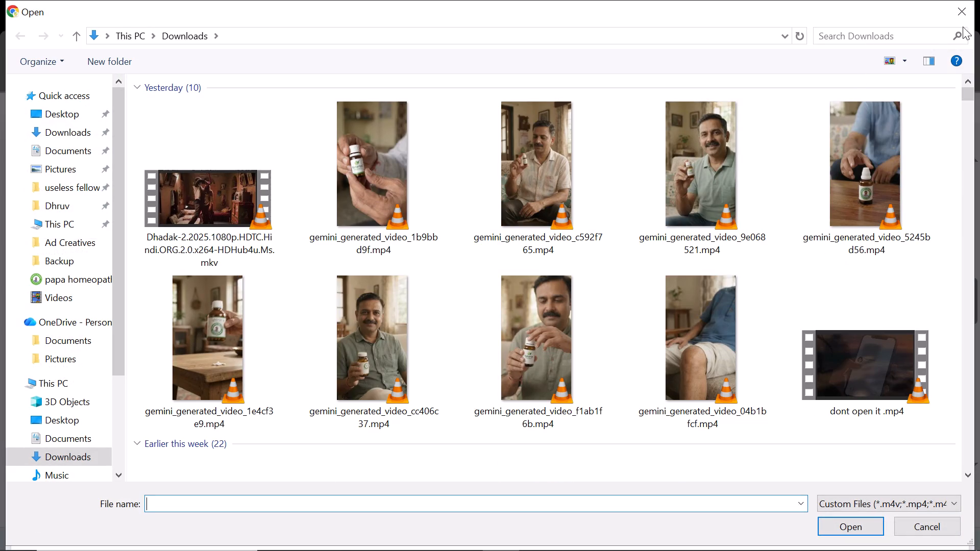
left_click(910, 31)
type("mad")
key("h")
key("a")
key("v")
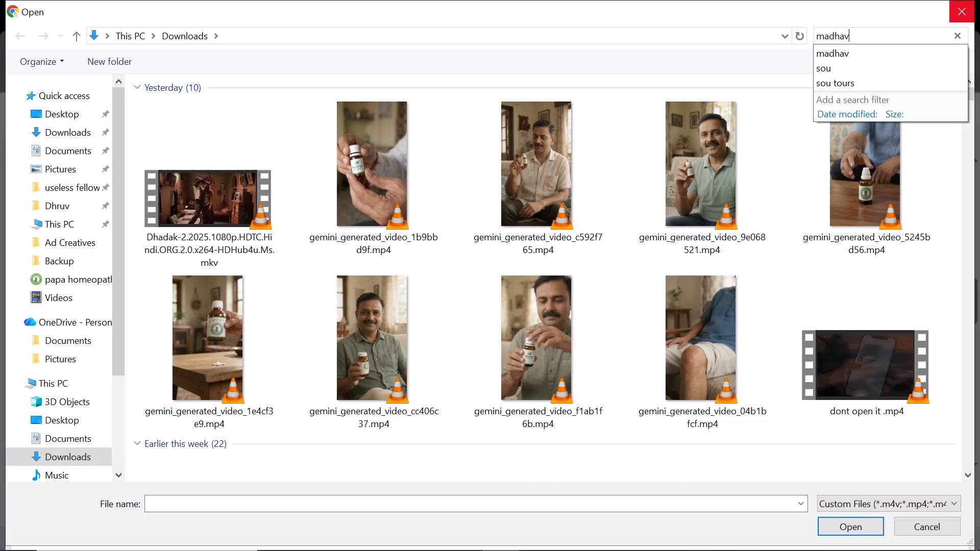
left_click(210, 132)
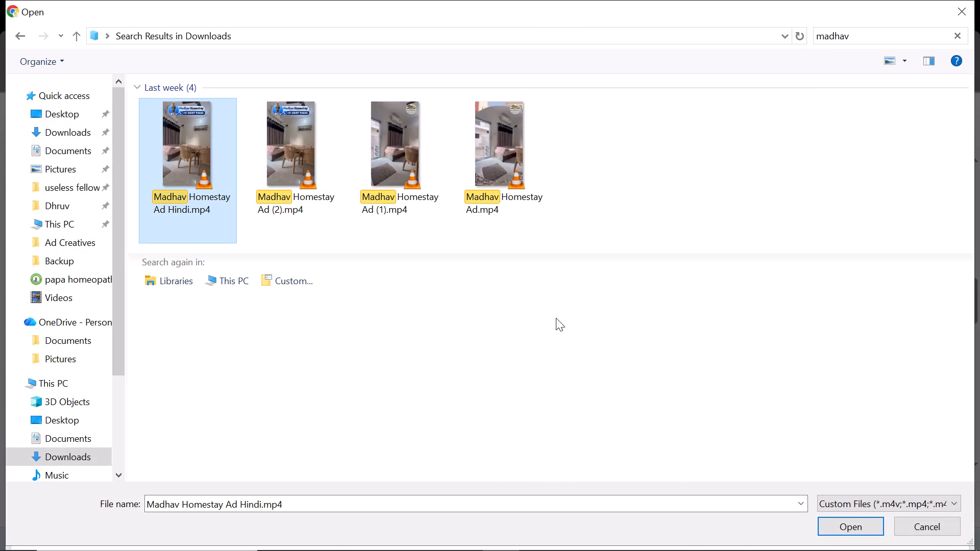
left_click(845, 522)
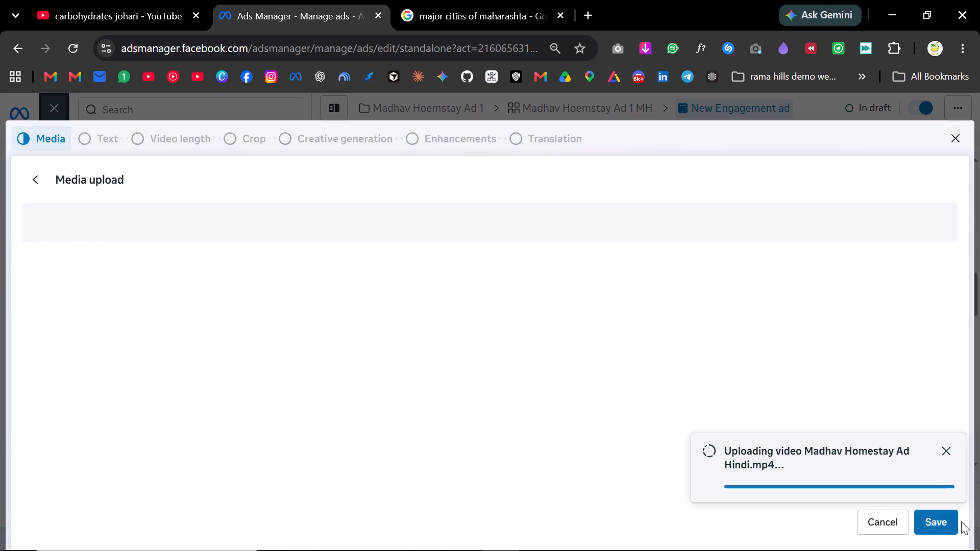
left_click(937, 525)
left_click(55, 339)
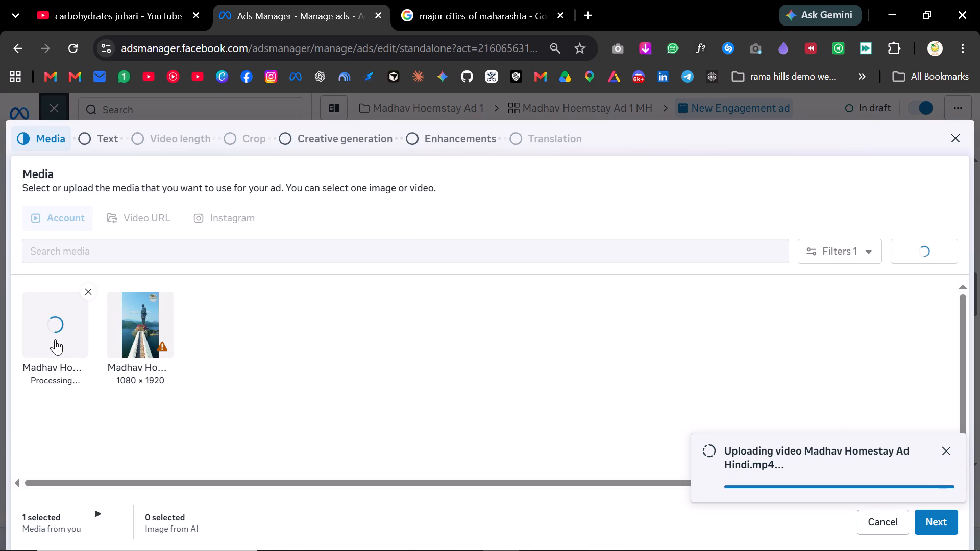
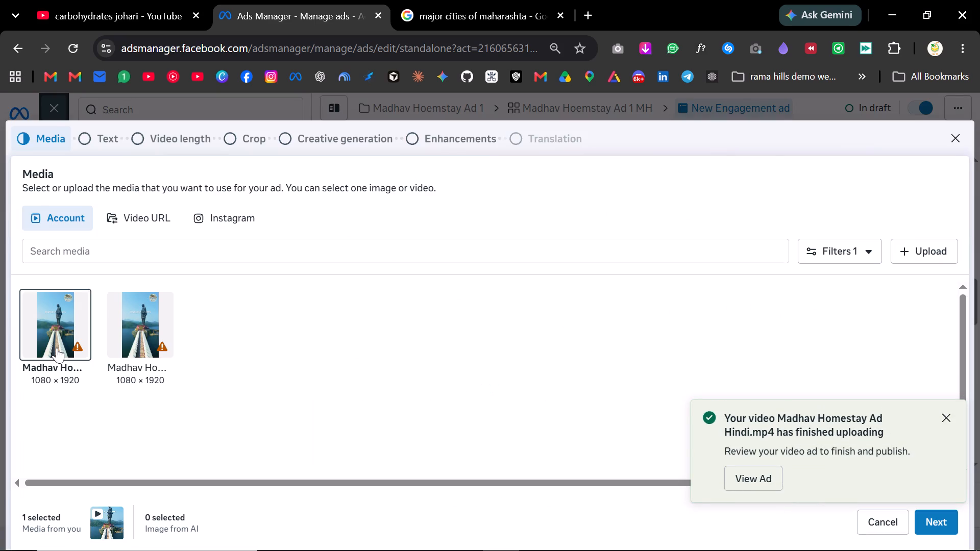
Advance the MH ad's creative setup to enhancements, keeping its text and crops and skipping shorter video versions and AI companion images.
left_click(951, 412)
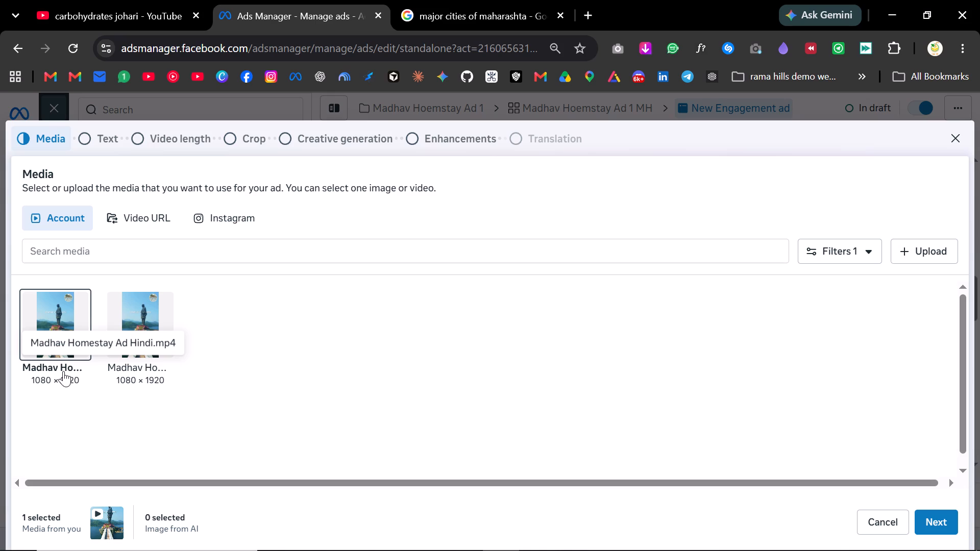
left_click(937, 511)
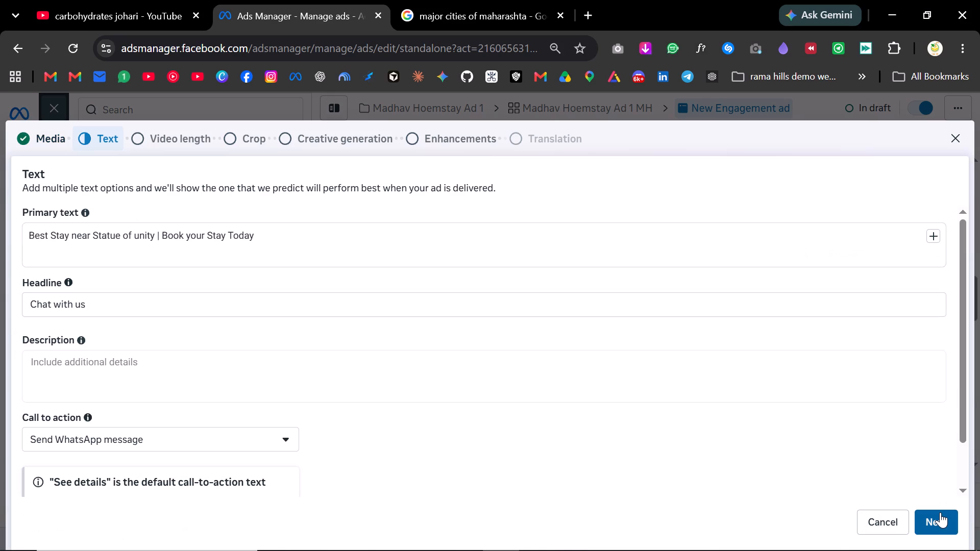
left_click(940, 512)
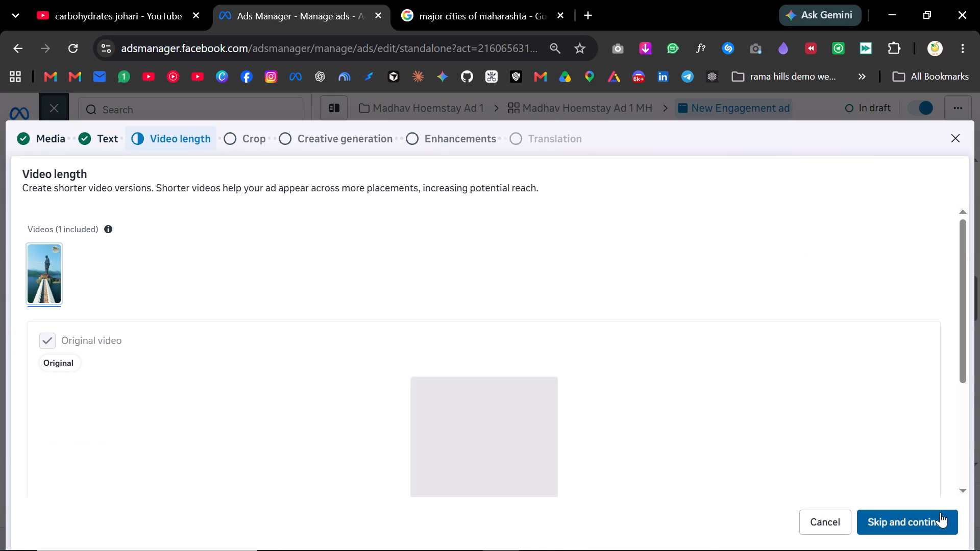
left_click(940, 512)
scroll(518, 391, "down", 5)
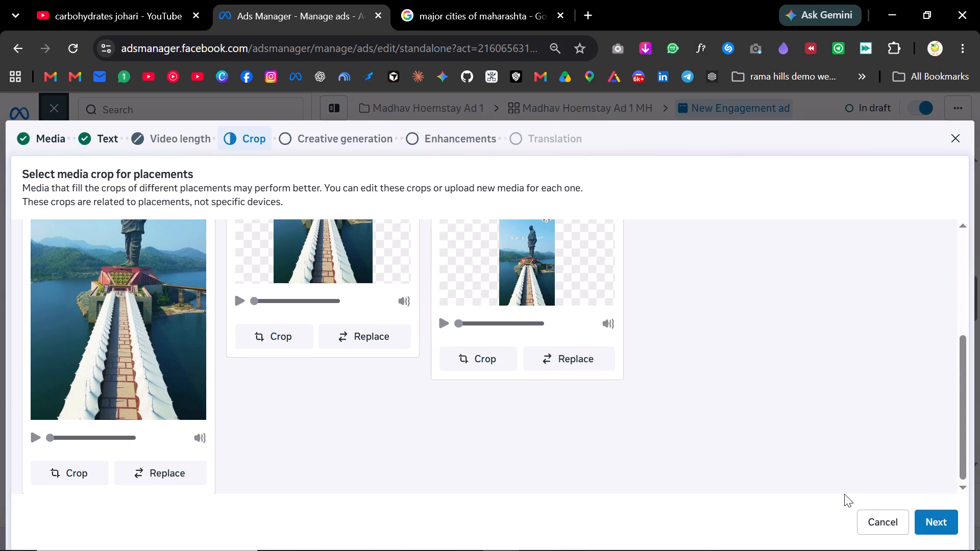
left_click(935, 517)
scroll(265, 363, "down", 10)
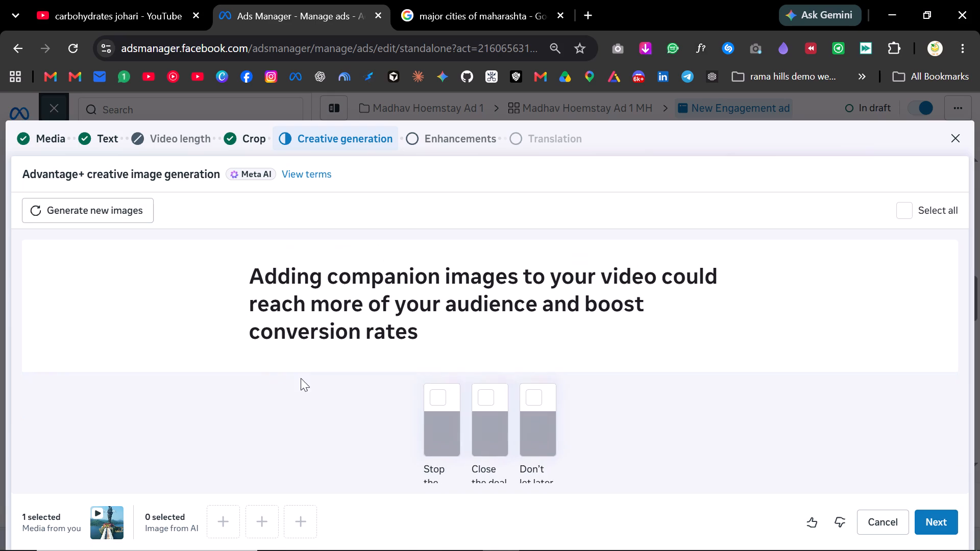
left_click(929, 523)
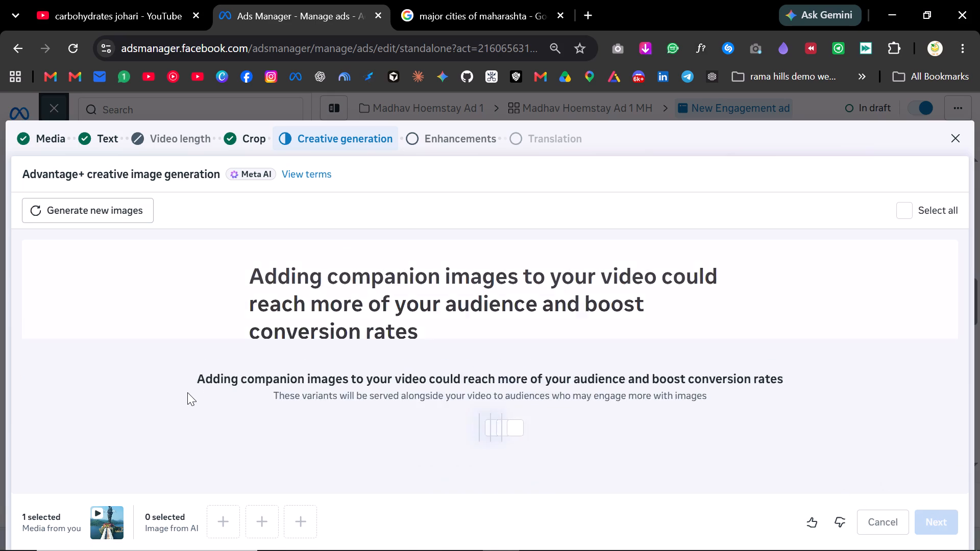
Turn off the Video touch-ups enhancement for the MH ad and finish its creative setup.
scroll(178, 378, "down", 3)
scroll(218, 369, "down", 3)
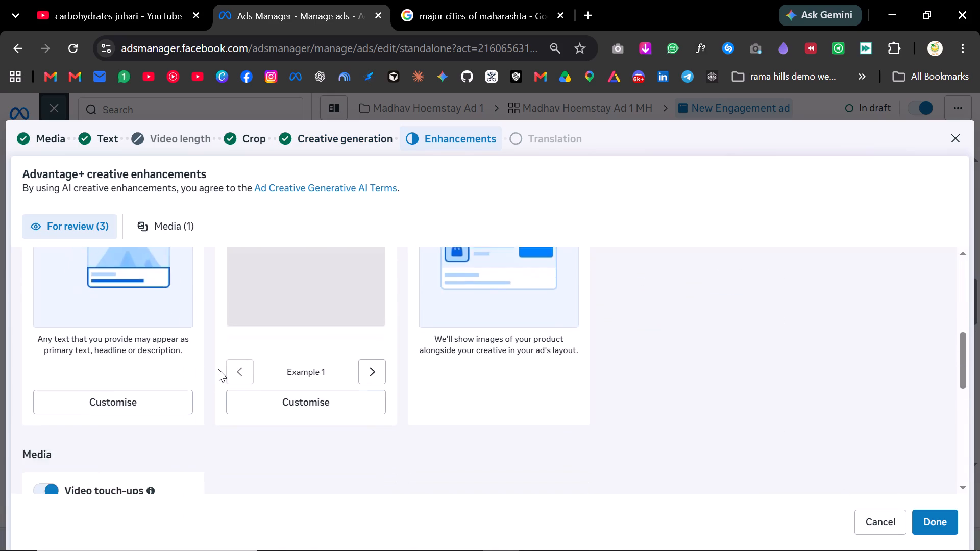
scroll(218, 369, "down", 2)
scroll(49, 333, "up", 2)
left_click(41, 316)
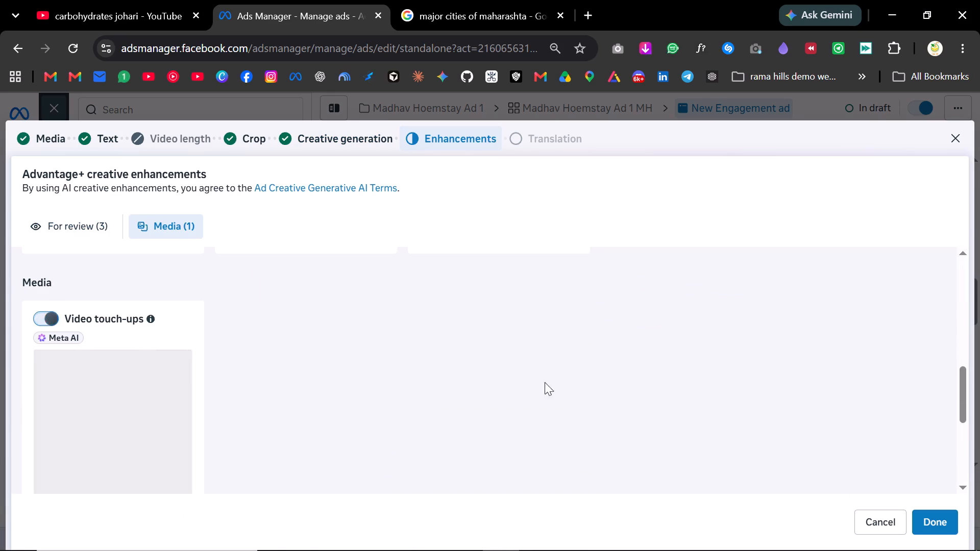
scroll(535, 393, "up", 3)
scroll(679, 405, "up", 2)
left_click(947, 518)
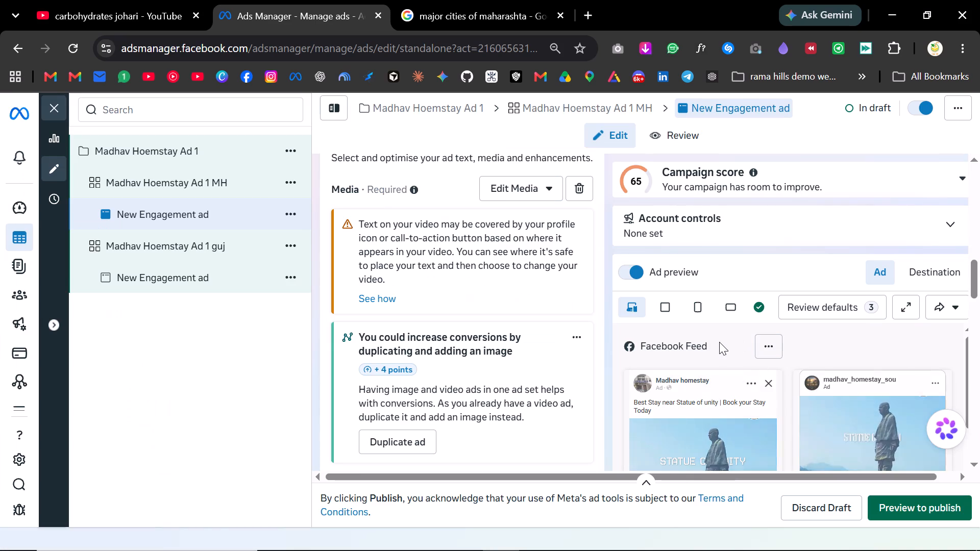
Play the MH ad's video in the Facebook Feed preview, checking its picture and sound, and leave it muted.
scroll(755, 349, "down", 2)
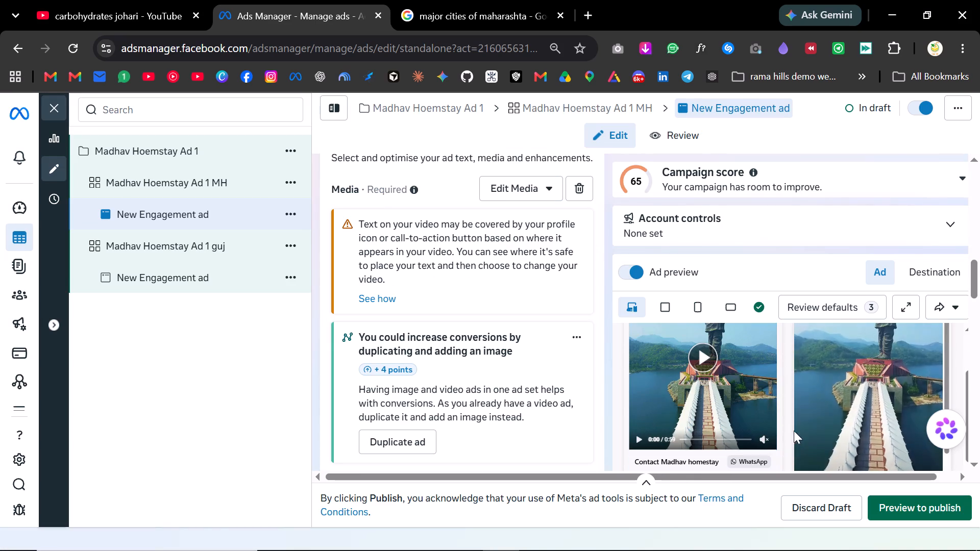
left_click(760, 436)
left_click(705, 343)
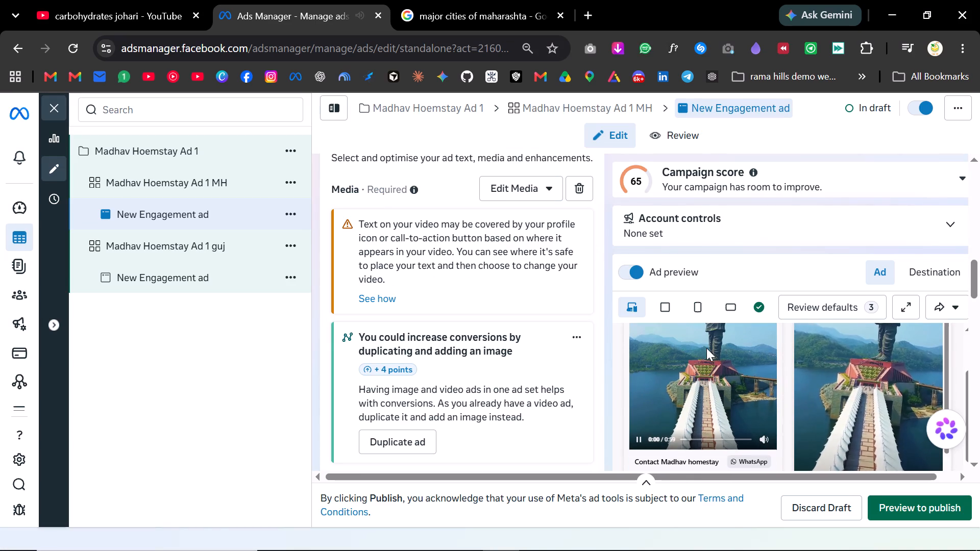
scroll(732, 394, "up", 1)
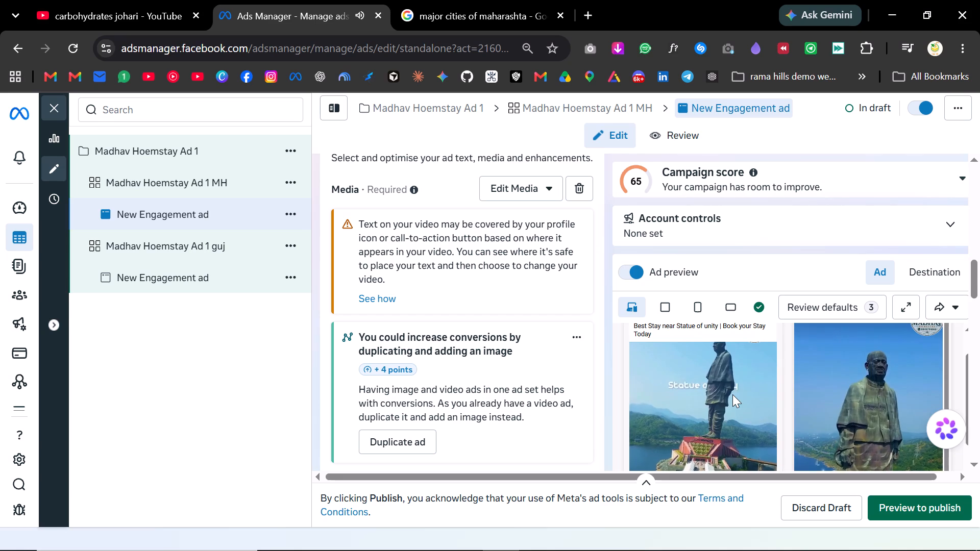
scroll(738, 385, "down", 1)
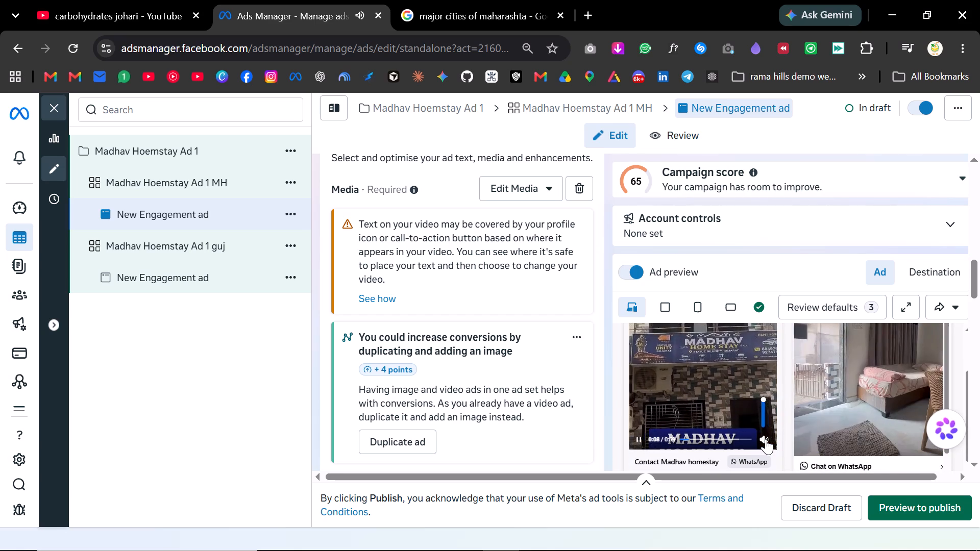
left_click(766, 439)
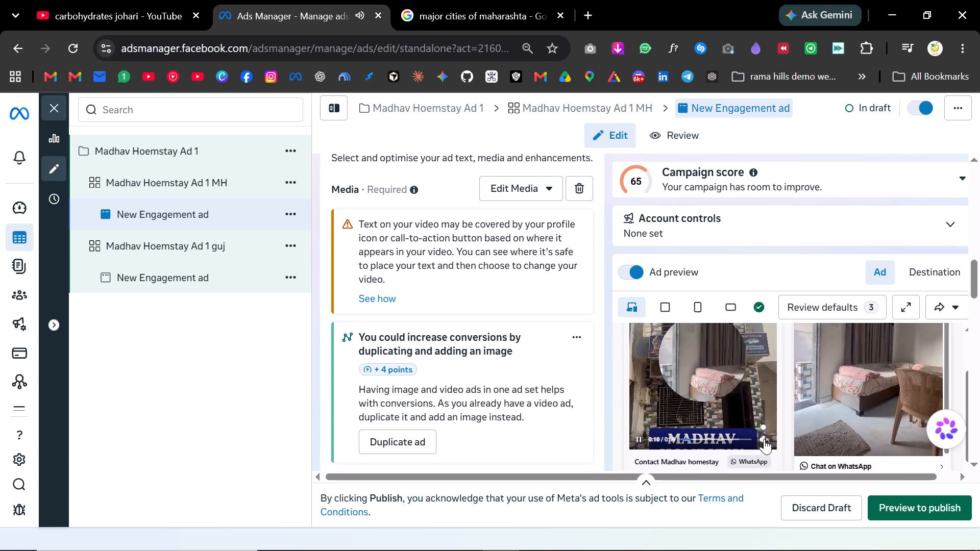
left_click(764, 439)
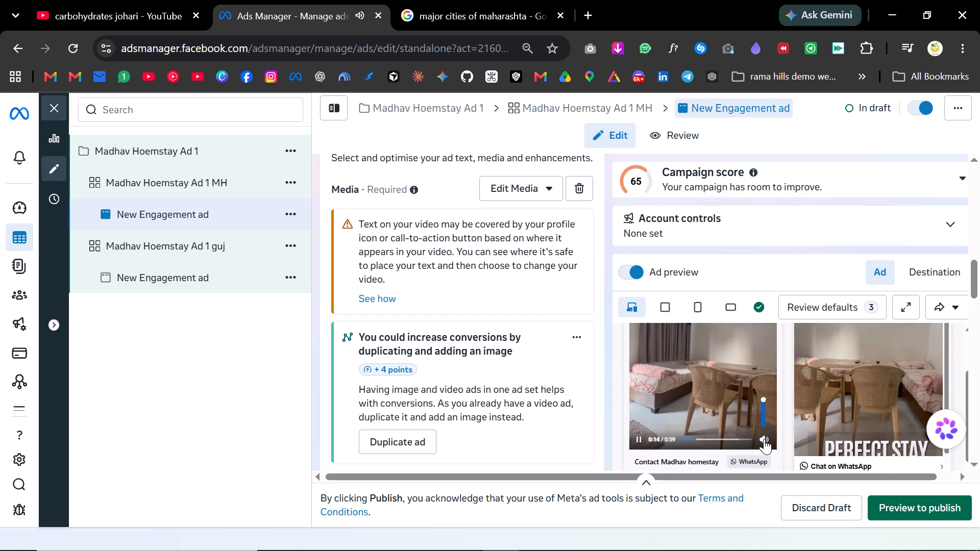
scroll(306, 355, "down", 7)
scroll(484, 334, "down", 4)
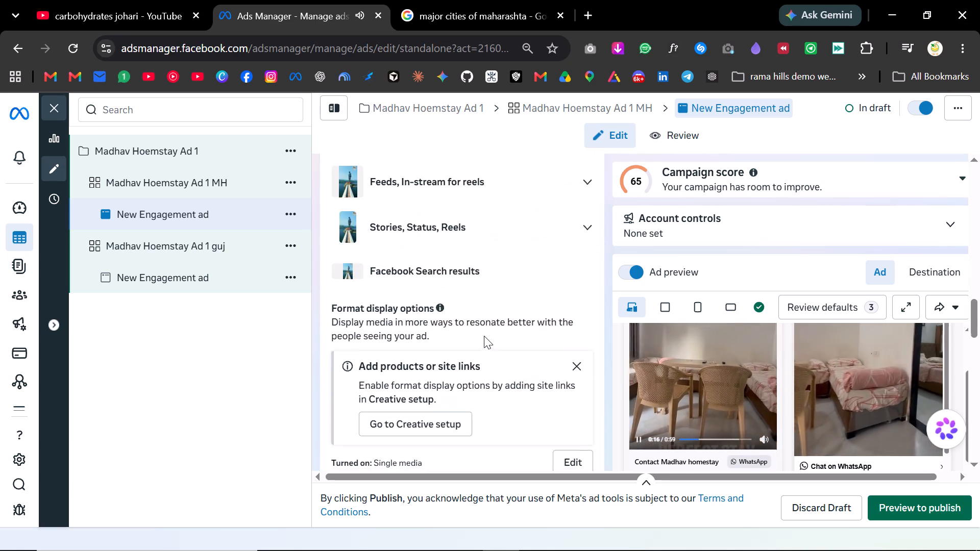
left_click(765, 440)
scroll(611, 372, "up", 8)
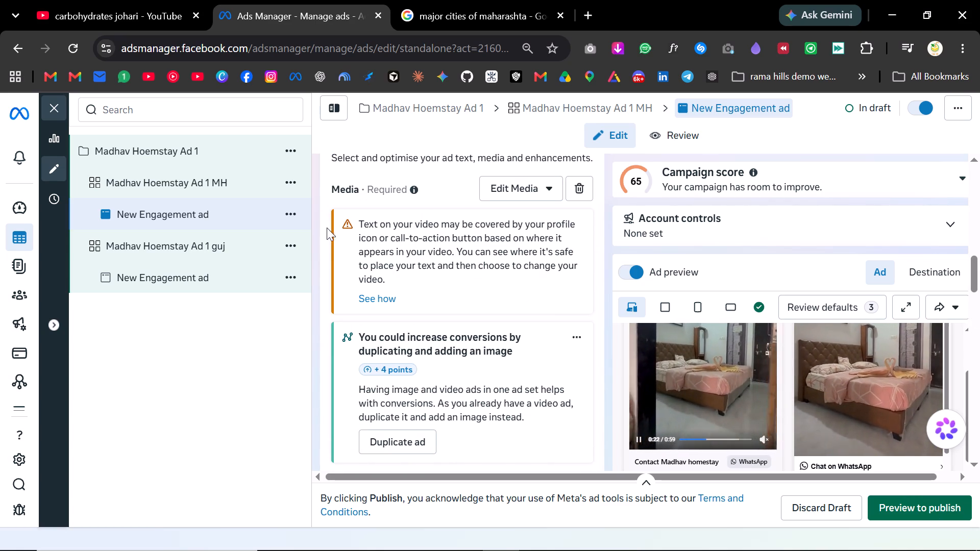
Open the pre-publish preview and review the campaign, Madhav Hoemstay Ad 1 MH ad set and New Engagement ad settings, including targeting, placements and recommendations.
left_click(938, 499)
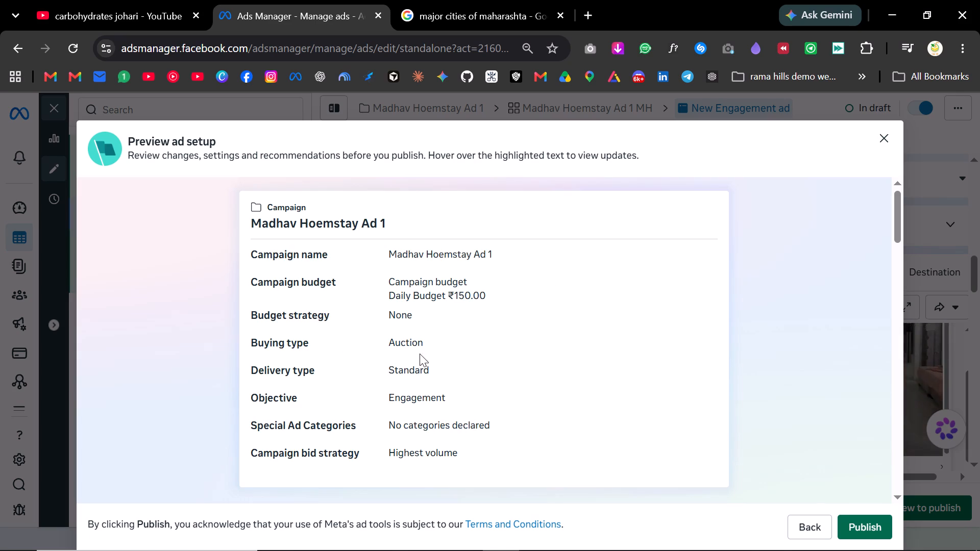
scroll(515, 403, "down", 2)
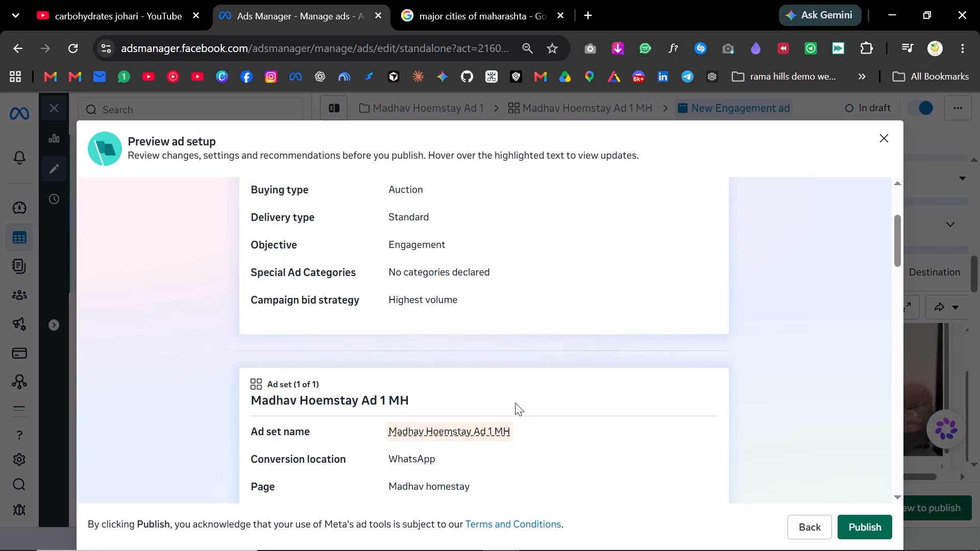
scroll(515, 402, "down", 2)
scroll(514, 400, "up", 1)
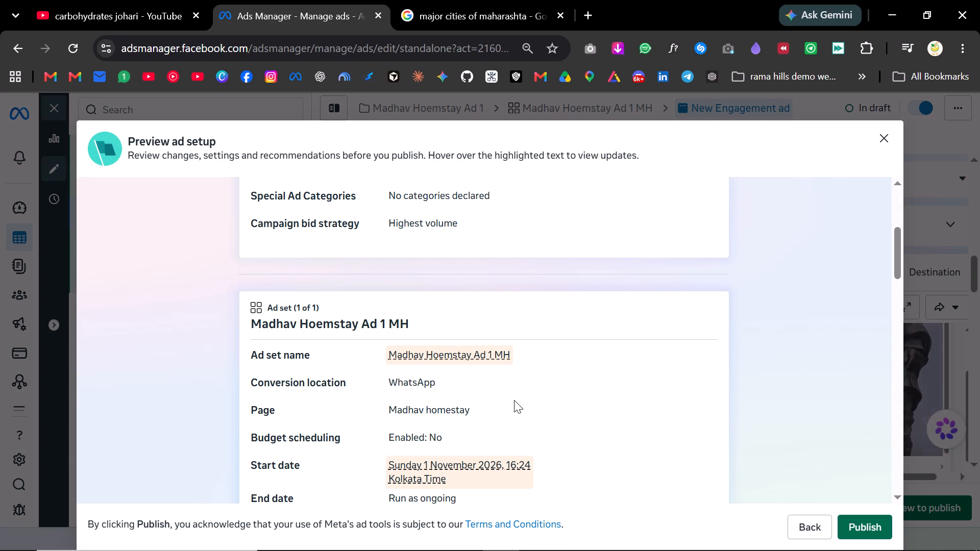
scroll(514, 400, "down", 3)
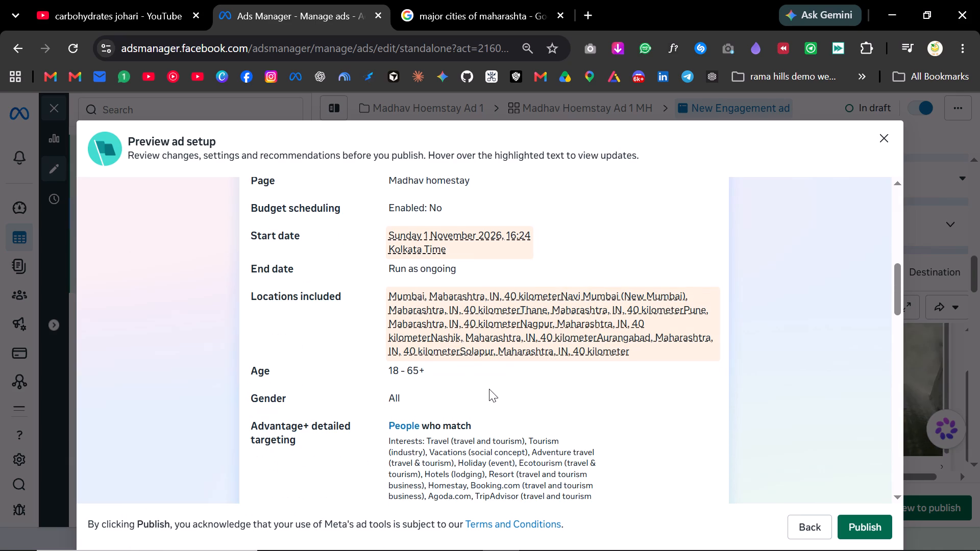
scroll(489, 389, "down", 4)
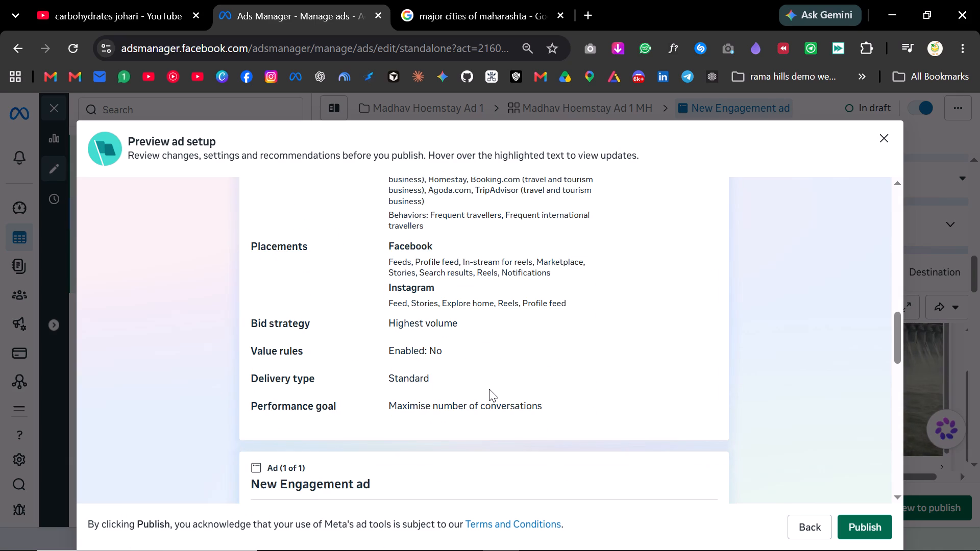
scroll(489, 389, "down", 7)
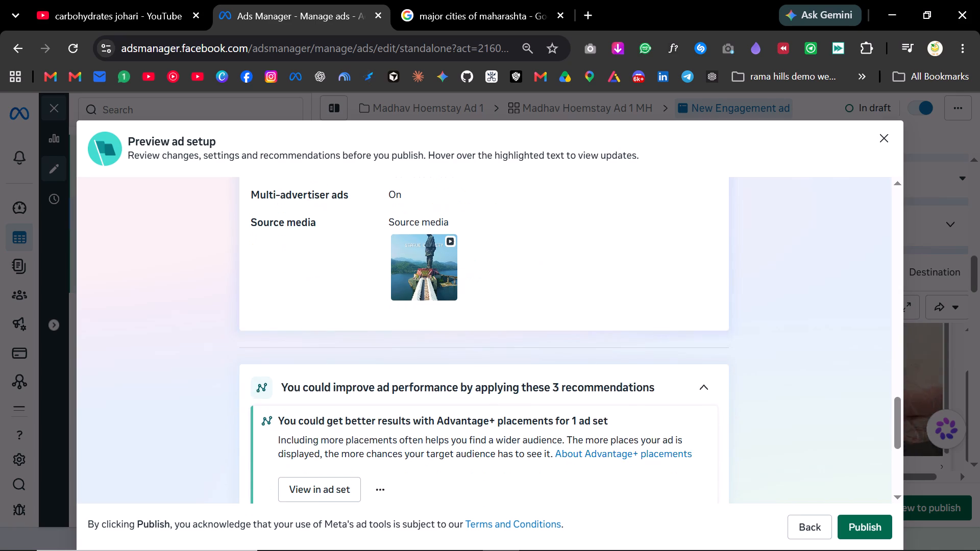
scroll(489, 389, "up", 5)
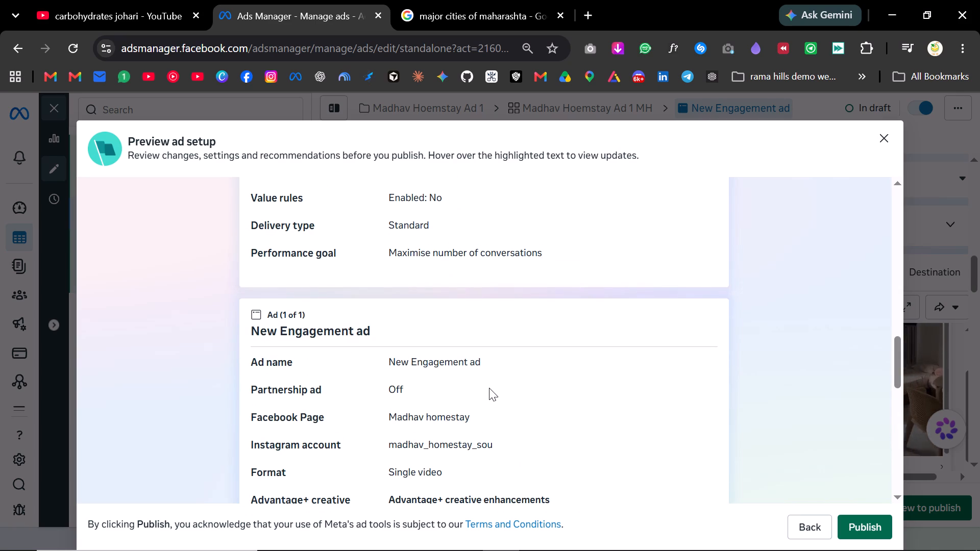
scroll(489, 388, "up", 3)
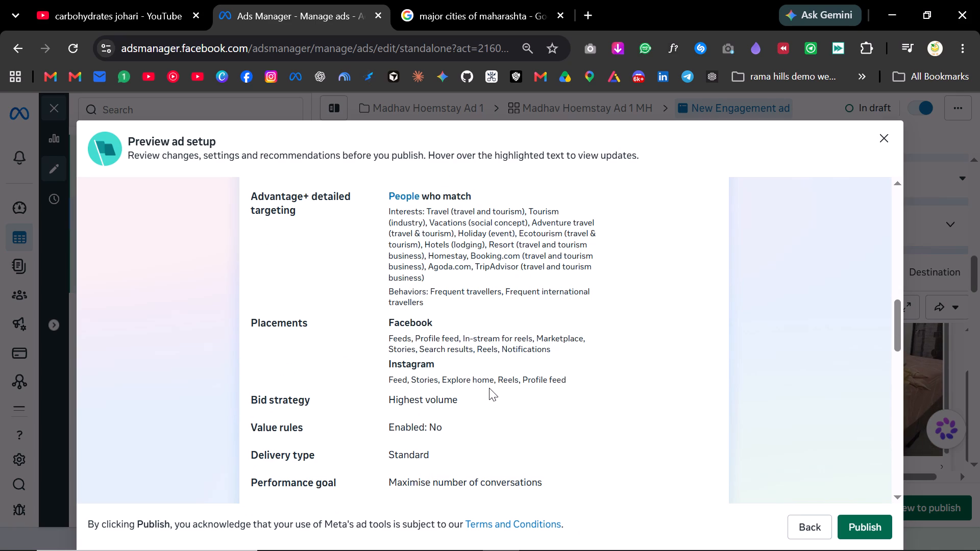
scroll(489, 388, "up", 9)
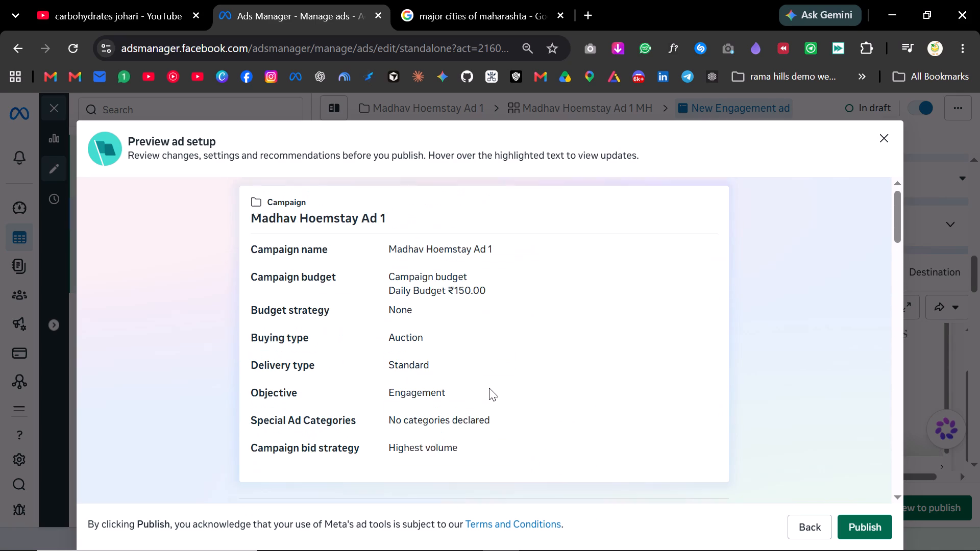
scroll(489, 388, "up", 4)
scroll(489, 388, "down", 20)
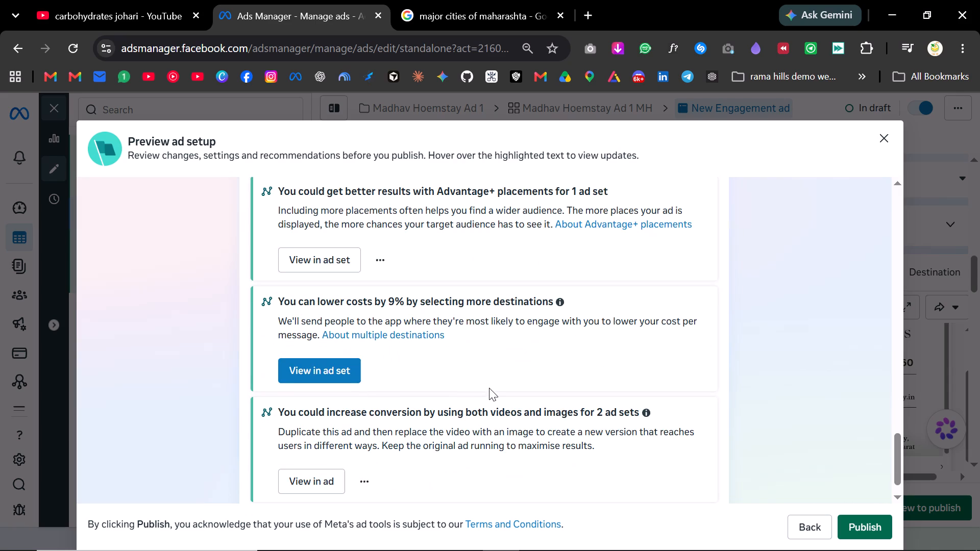
scroll(489, 388, "down", 7)
scroll(489, 388, "up", 9)
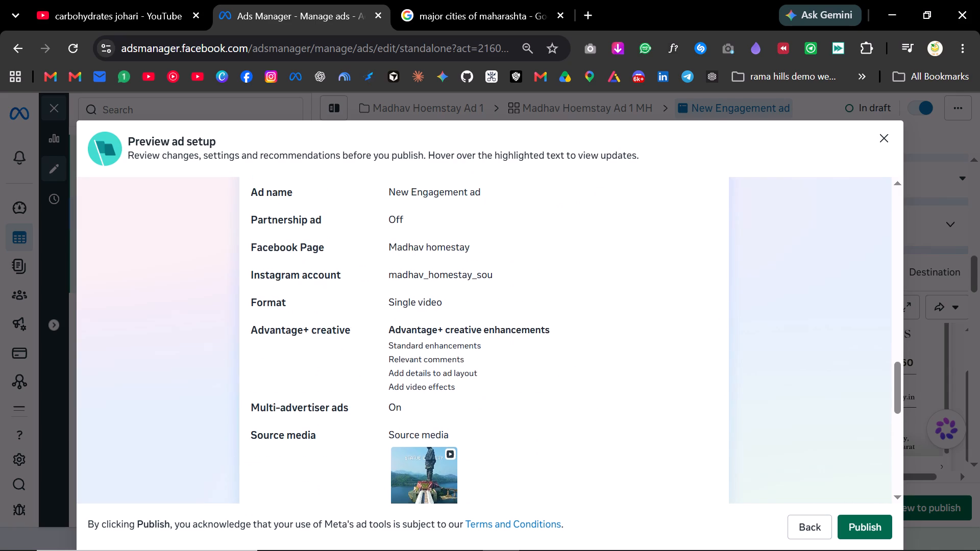
scroll(489, 388, "up", 8)
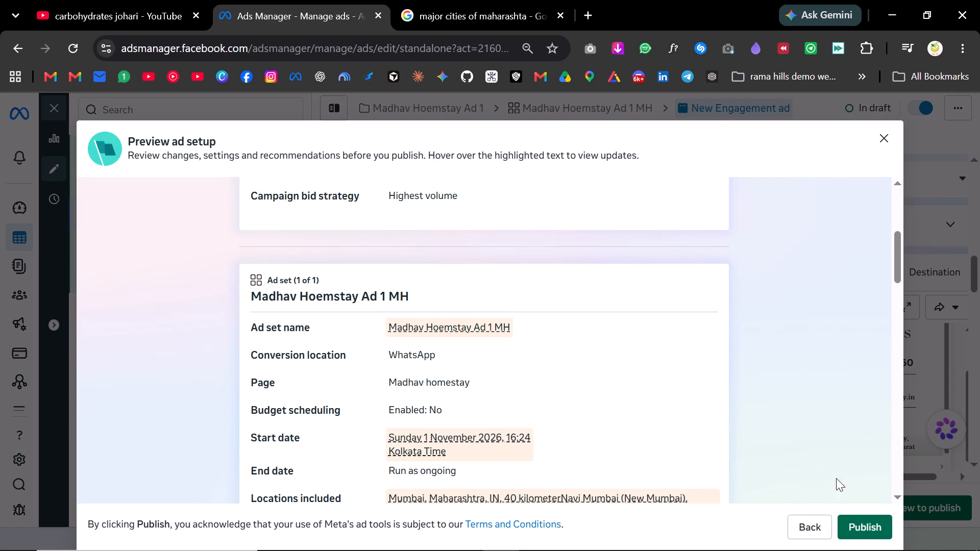
Leave the MH ad's setup preview and publish the whole Madhav Hoemstay Ad 1 campaign, declining the suggested budget increase.
scroll(773, 442, "up", 8)
scroll(773, 441, "down", 5)
scroll(317, 309, "up", 2)
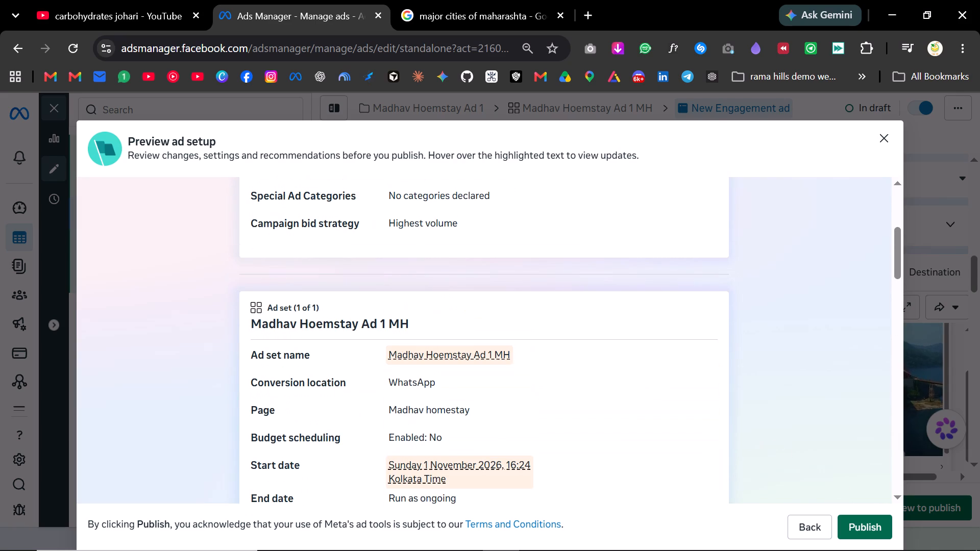
left_click(885, 136)
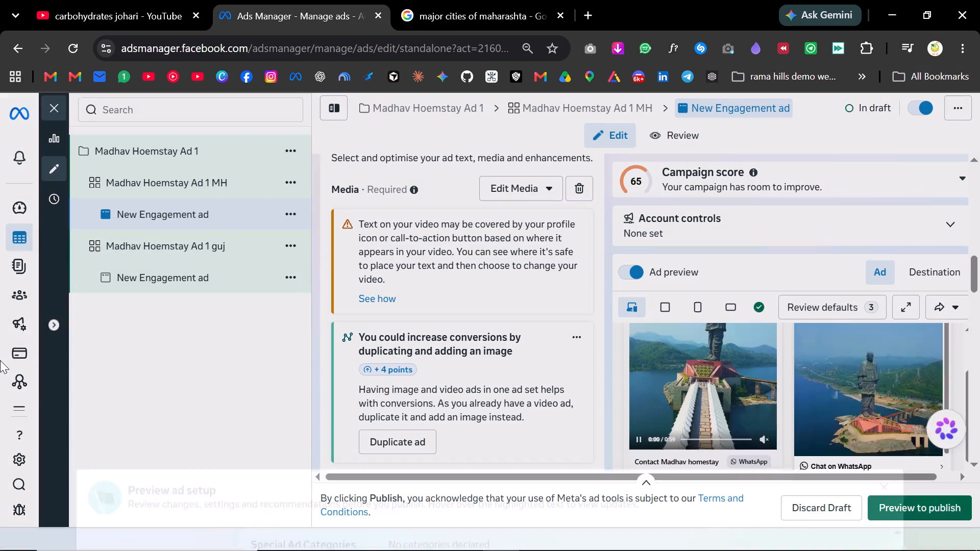
left_click(238, 153)
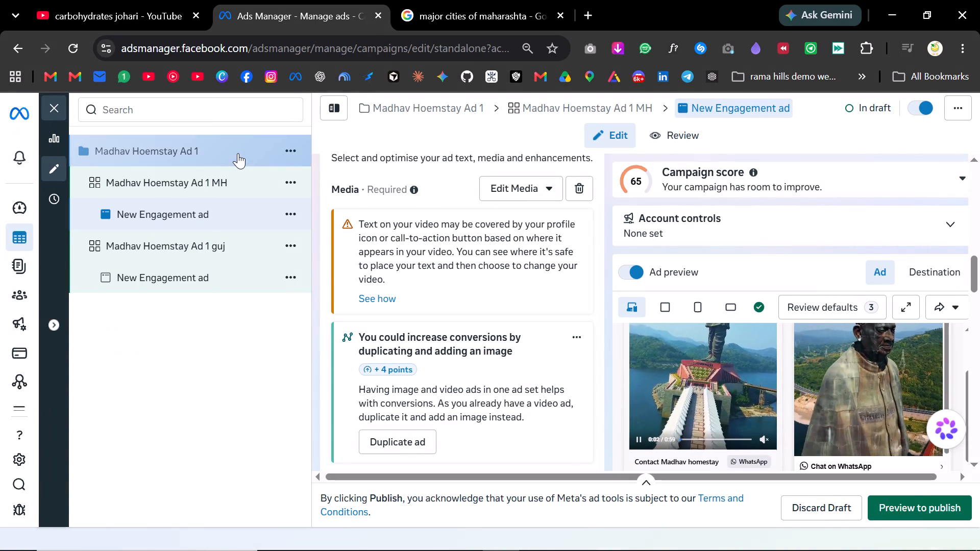
left_click(238, 153)
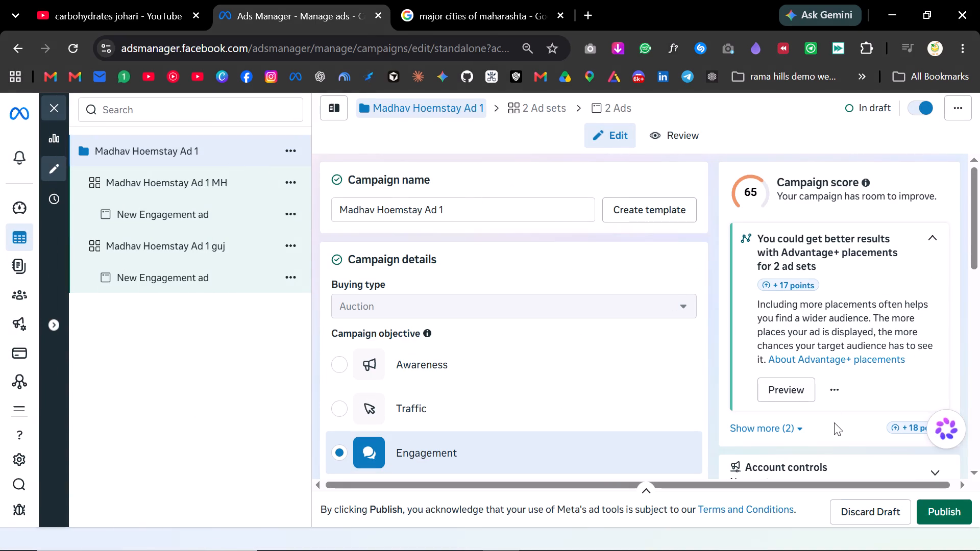
left_click(944, 516)
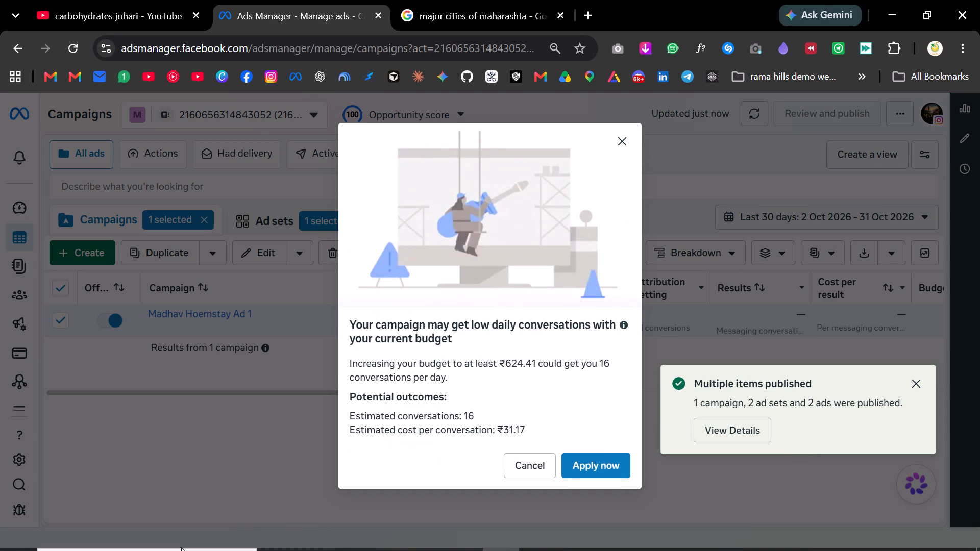
left_click(520, 474)
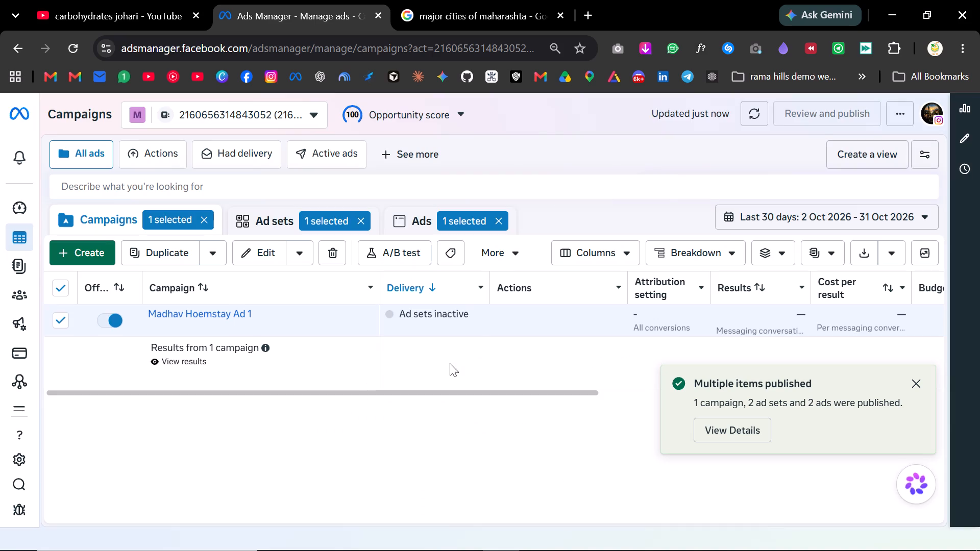
Check the delivery status in the published campaign's ad sets and ads lists, reloading the ad sets page.
left_click(261, 236)
left_click(261, 227)
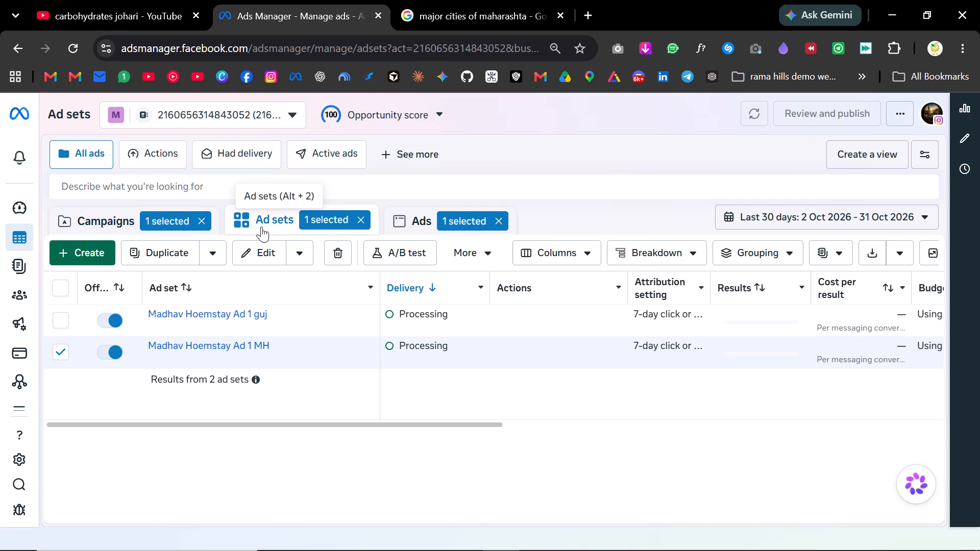
left_click(411, 228)
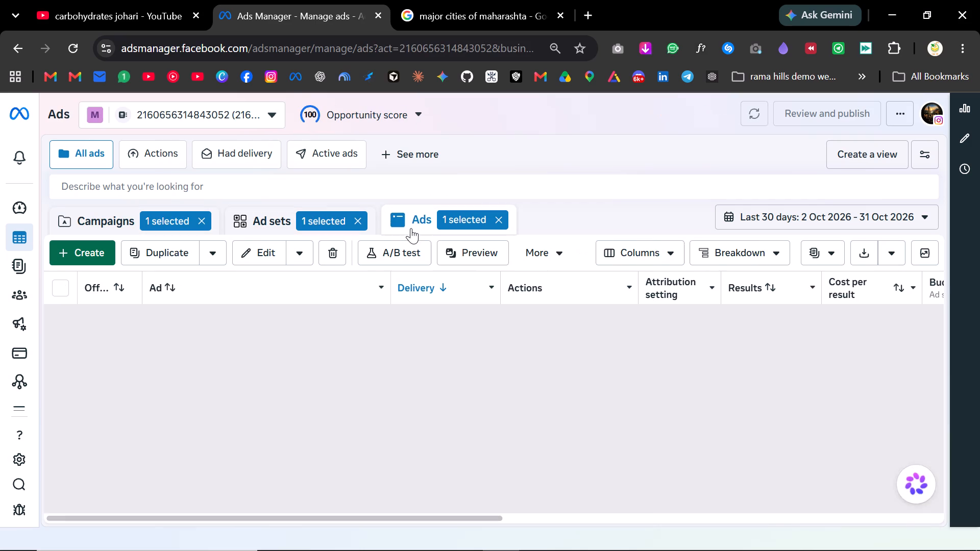
left_click(266, 218)
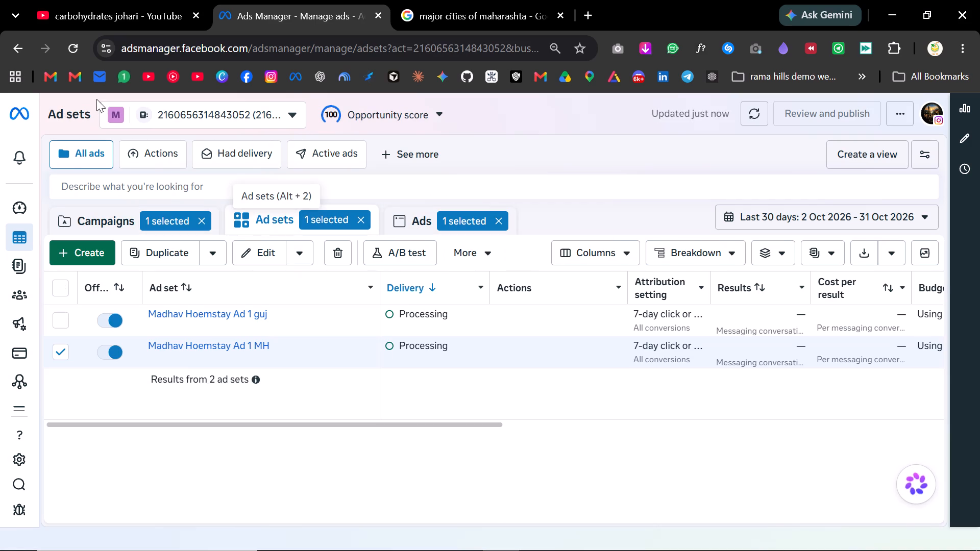
left_click(73, 47)
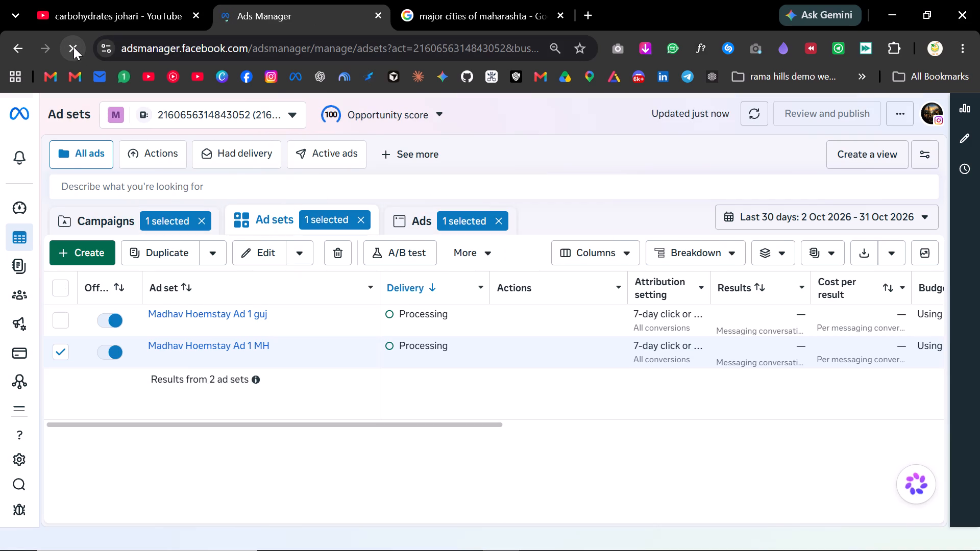
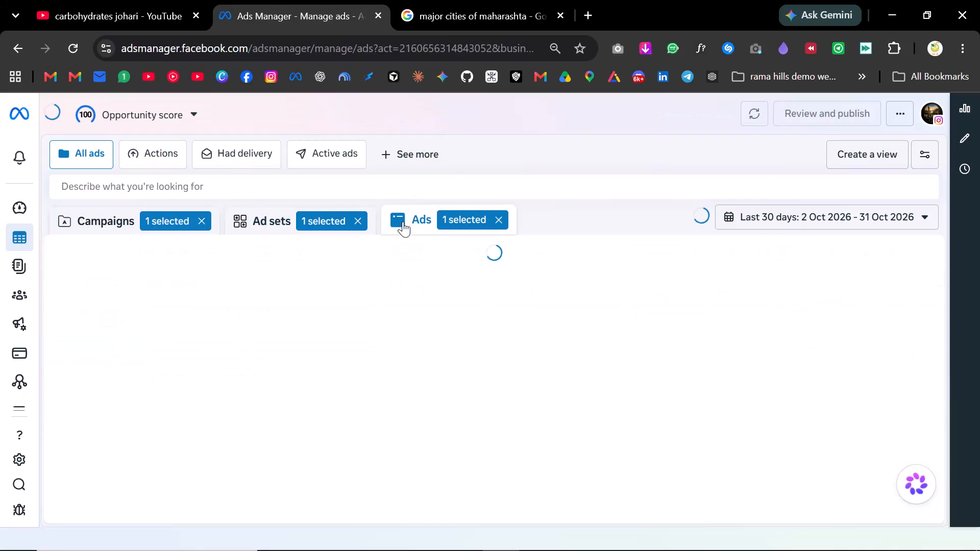
Add the Madhav Hoemstay Ad 1 guj ad set to the selection and check the delivery status of both ad sets' ads.
left_click(272, 216)
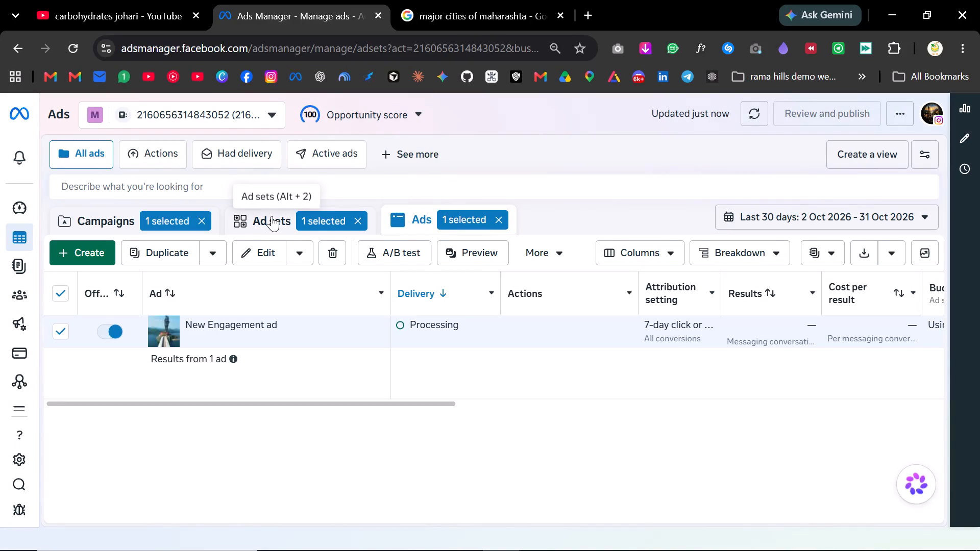
left_click(67, 322)
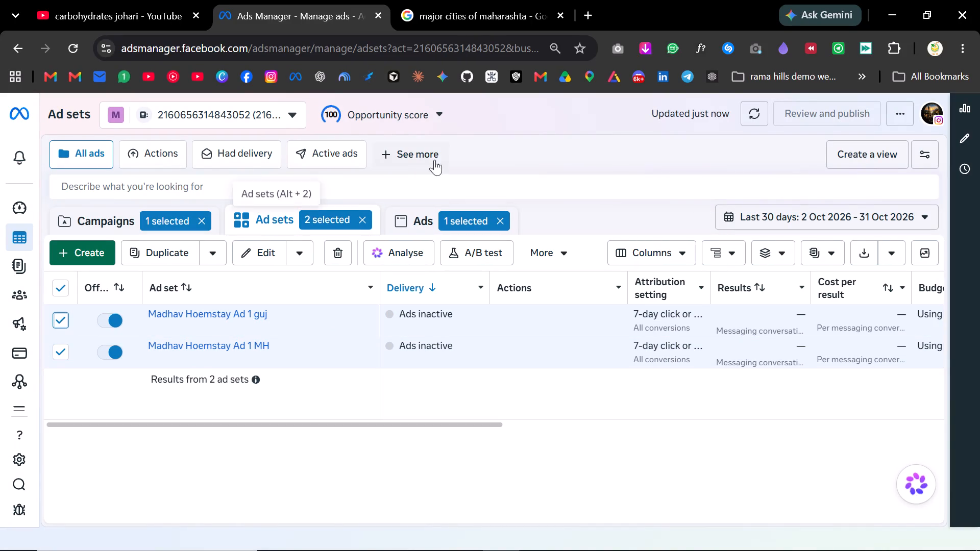
left_click(390, 221)
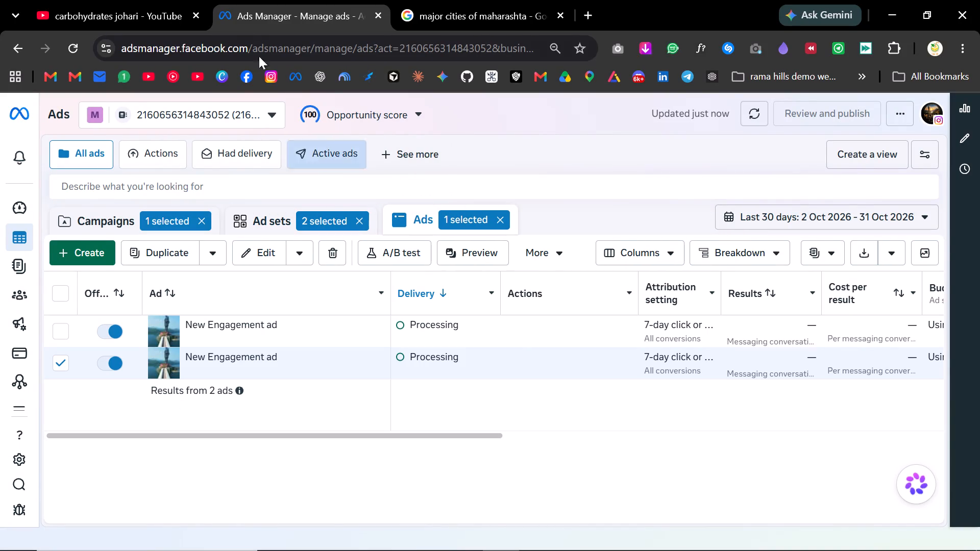
Close the Google search for major cities of Maharashtra and return to the YouTube results for carbohydrates johari.
left_click(107, 0)
left_click(559, 6)
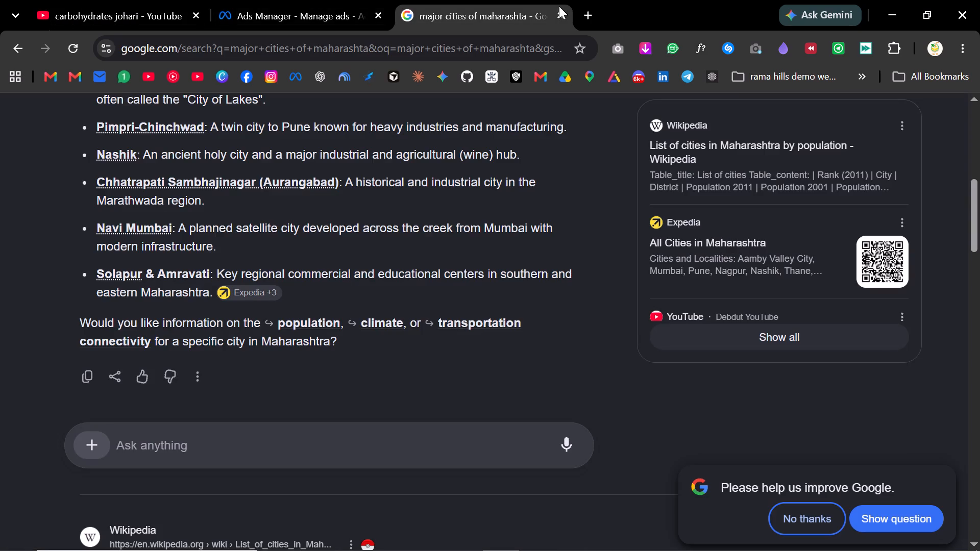
left_click(561, 14)
left_click(167, 0)
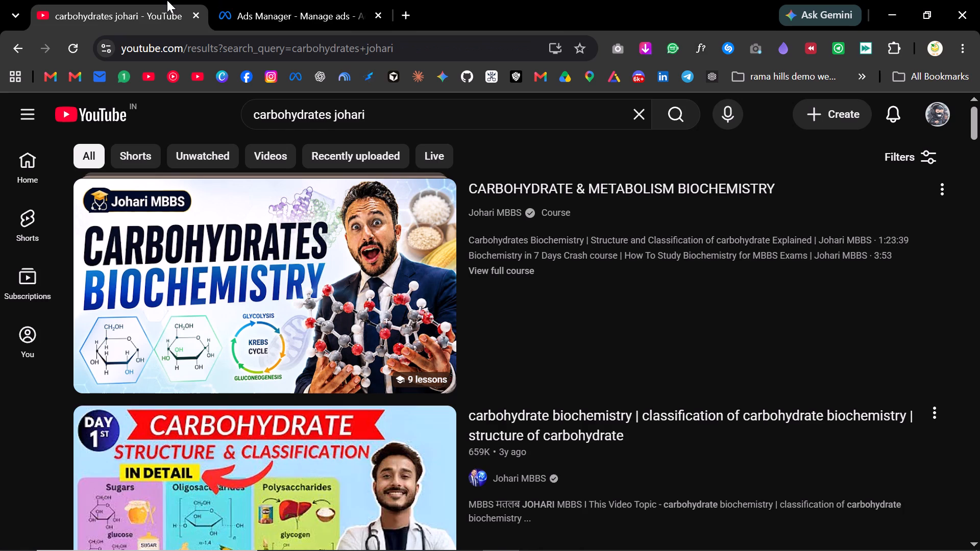